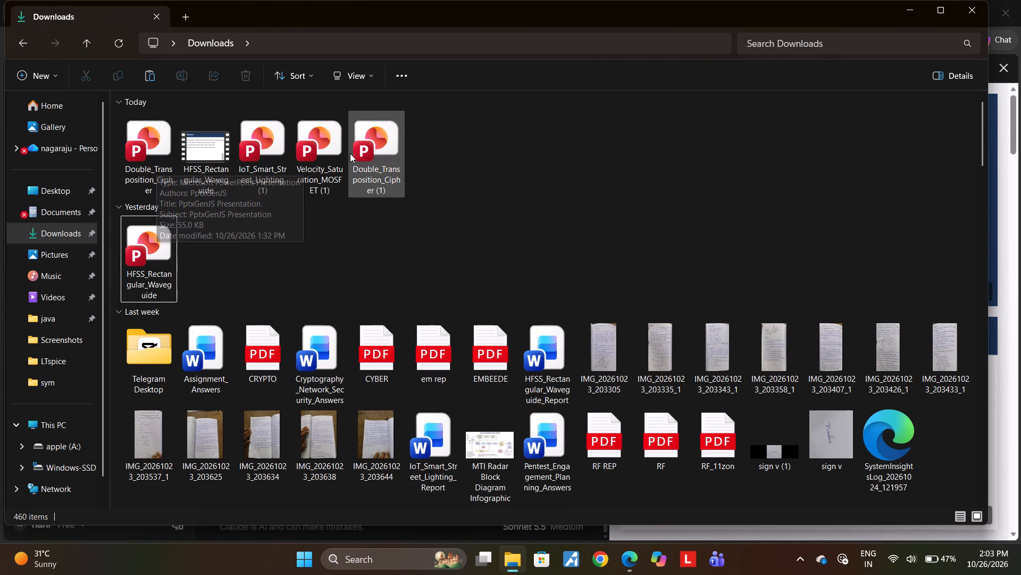
double_click(373, 152)
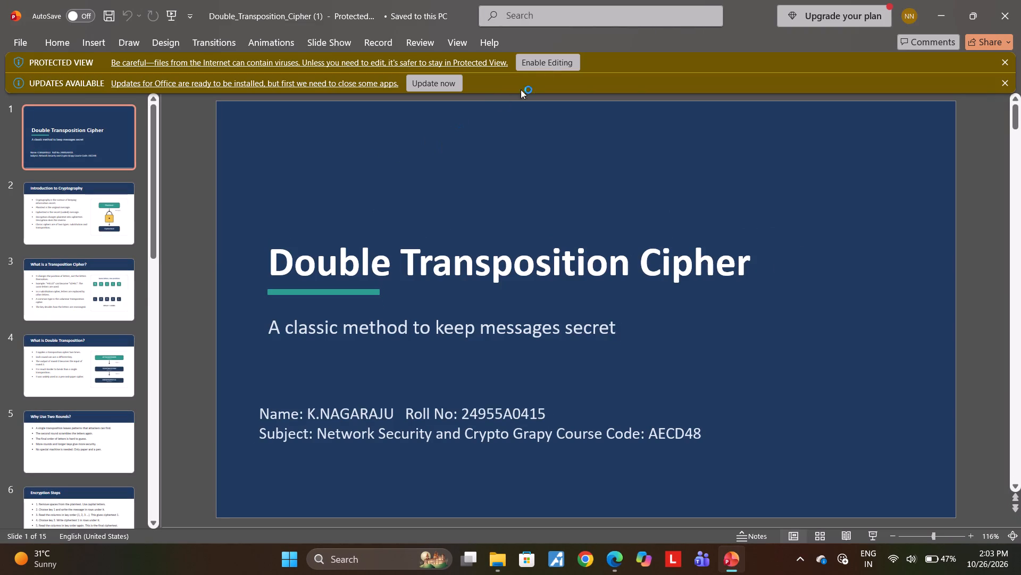
left_click(547, 61)
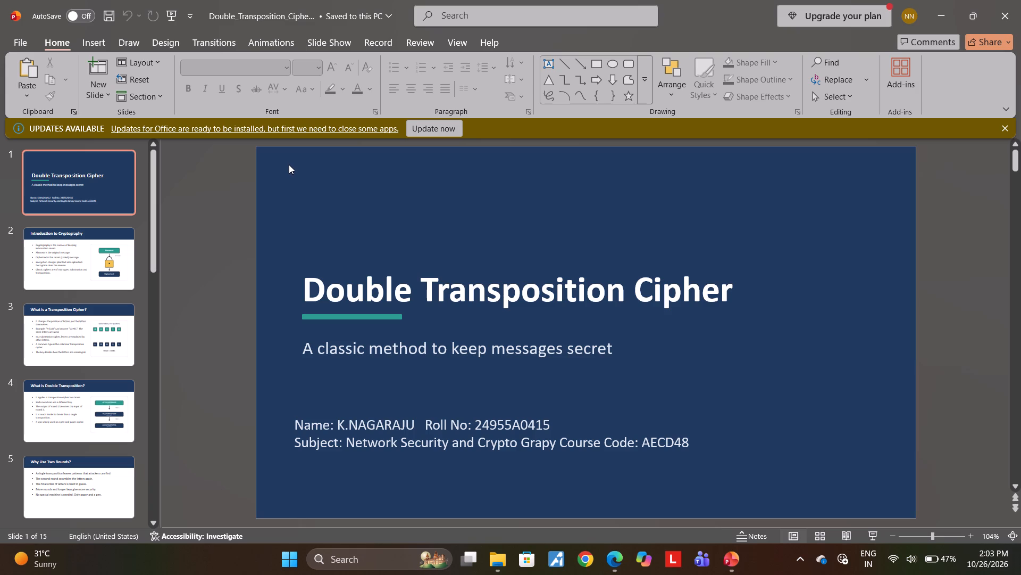
Go through the slides to the last one, slide 15, and delete its References title.
scroll(466, 249, "down", 2)
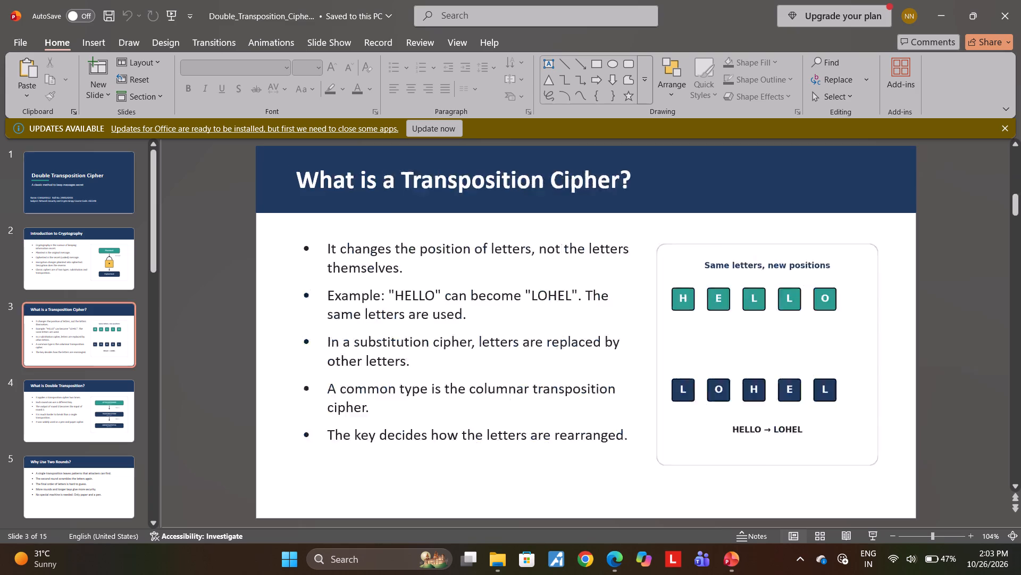
scroll(466, 249, "down", 15)
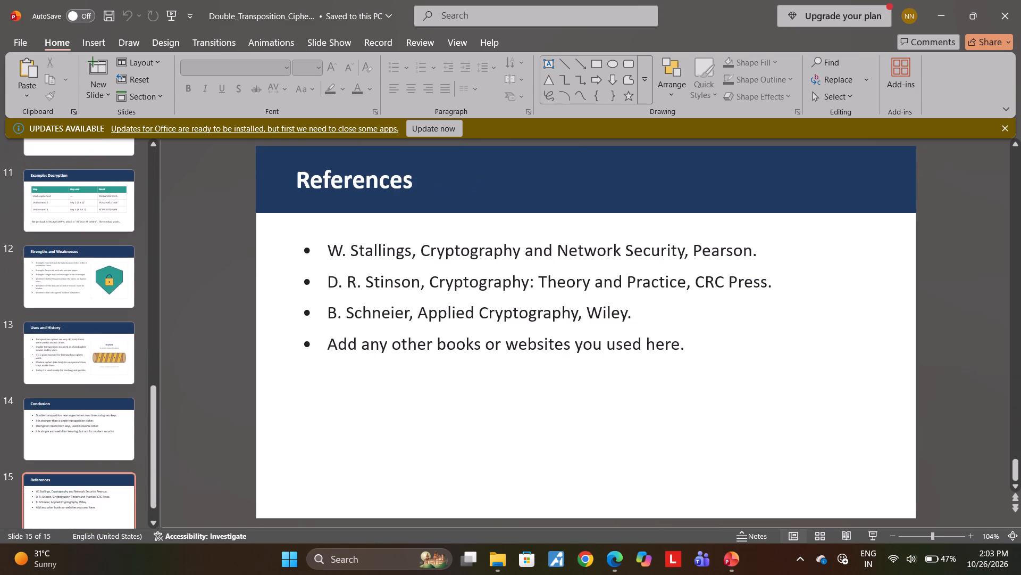
scroll(466, 250, "up", 4)
left_click(102, 459)
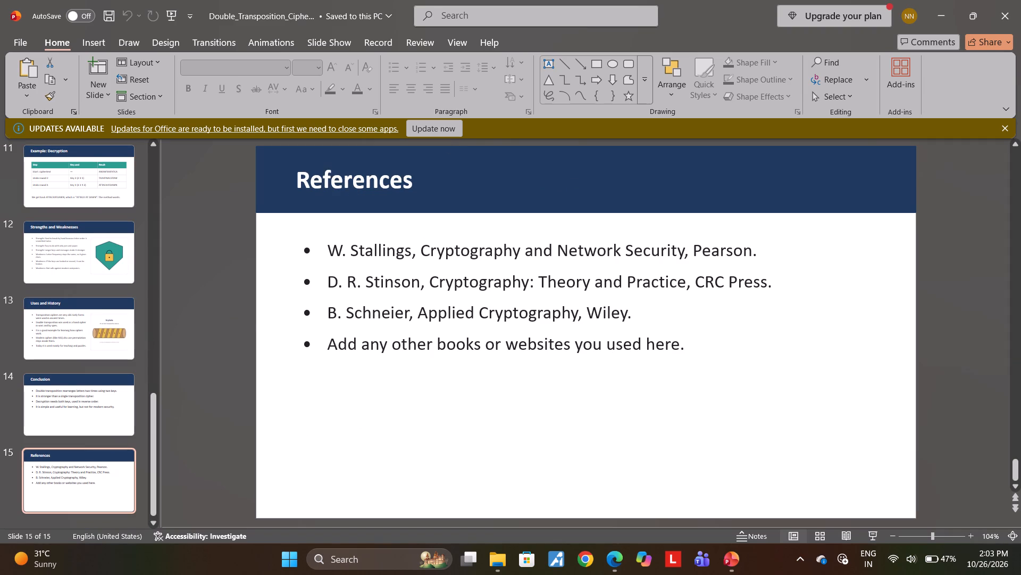
left_click(424, 183)
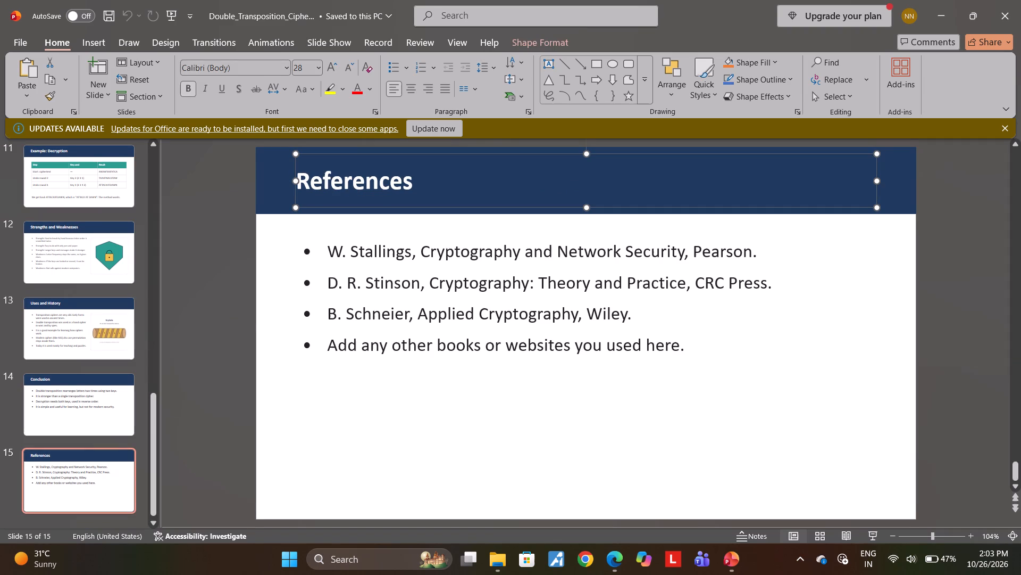
key("Delete")
Replace the whole bulleted reference list on slide 15 with the text THANK YOU.
left_click(306, 245)
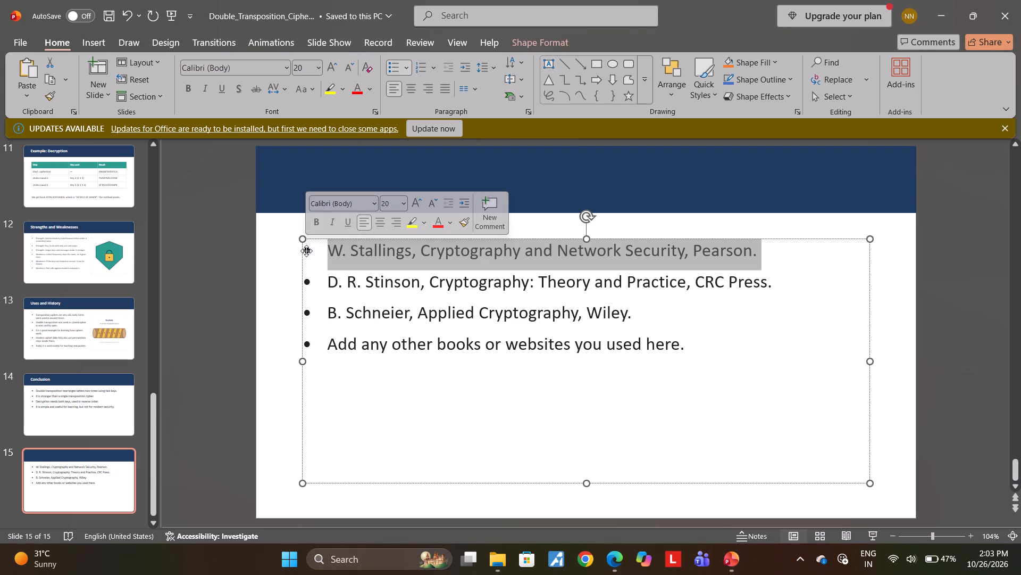
key("ctrl+a")
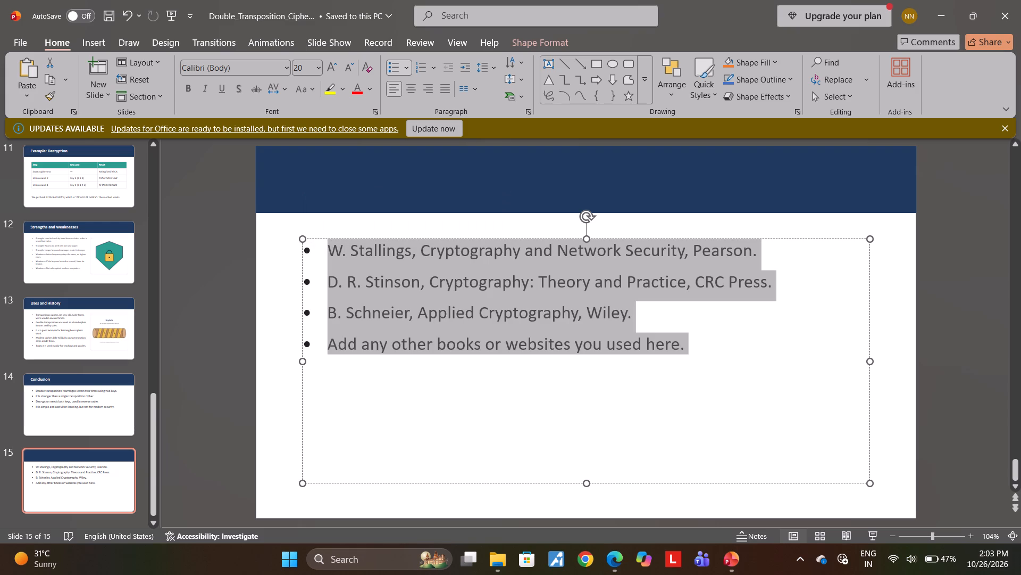
key("BackSpace")
key("BackSpace")
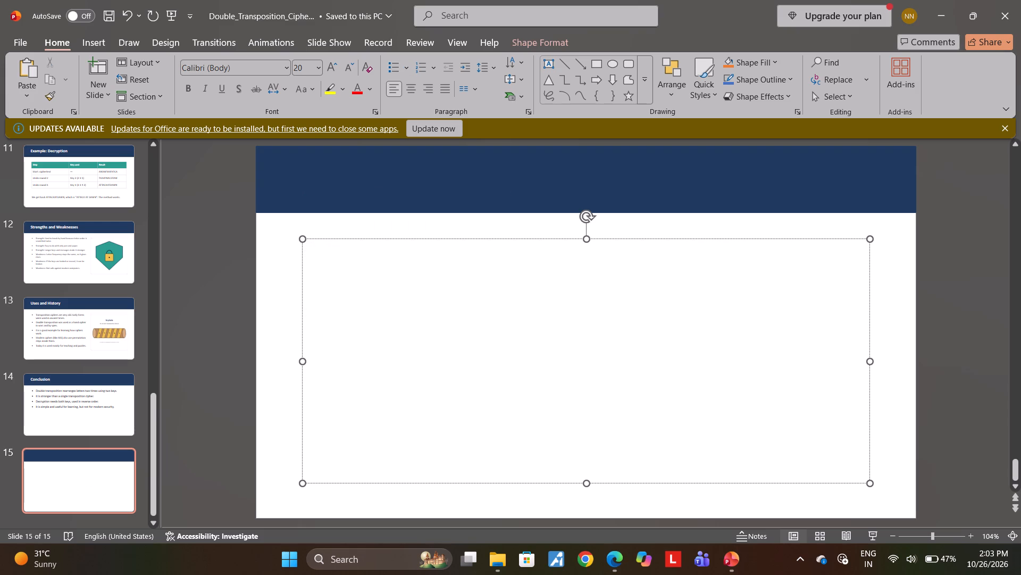
key("t")
type("HANK YOU")
key("space")
Move the THANK YOU text box so its text sits near the middle of the slide.
left_click_drag(433, 241, 621, 302)
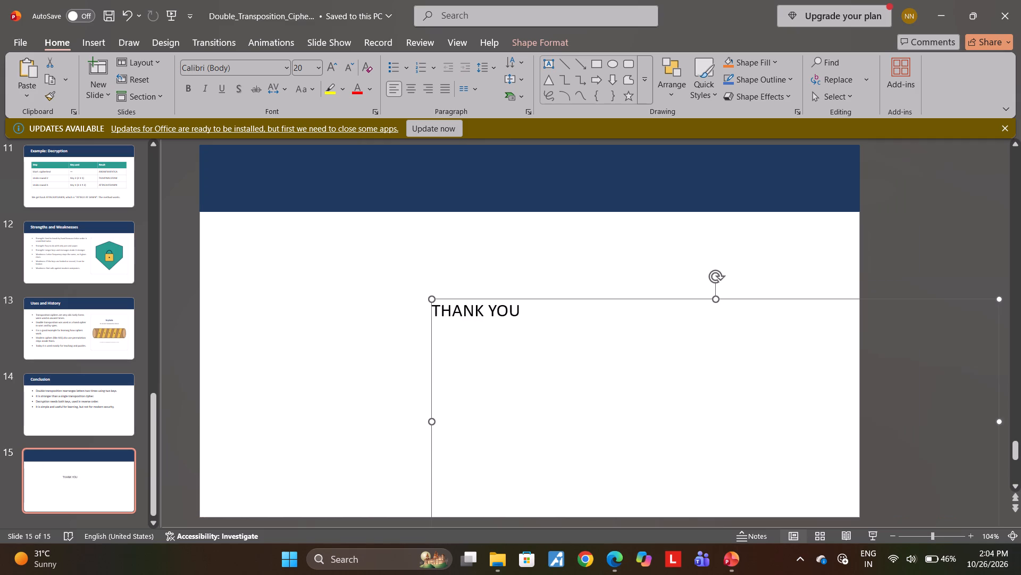
Set the font size of the THANK YOU text to 28.
left_click(527, 309)
key("ctrl+a")
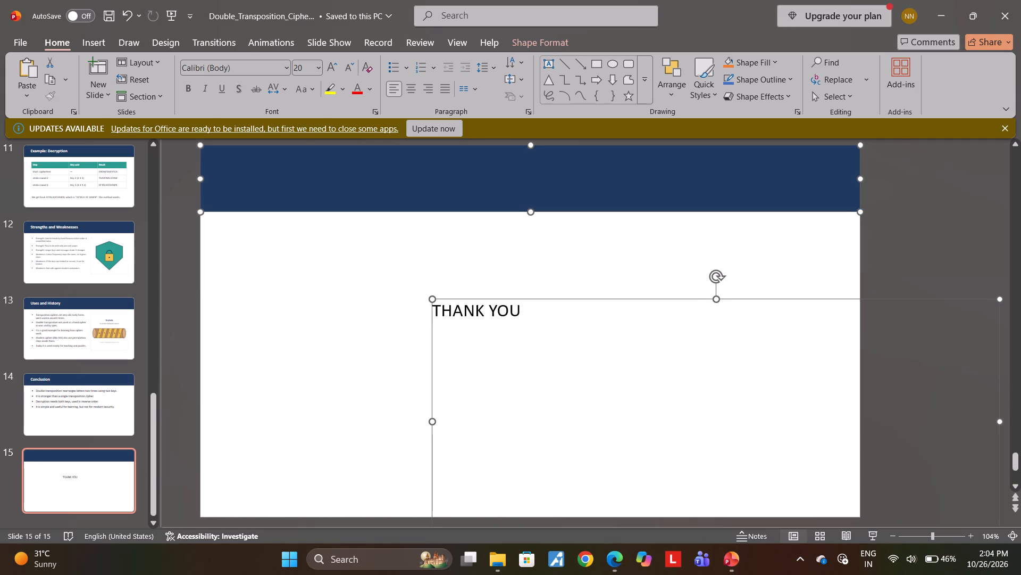
left_click(482, 306)
key("ctrl+a")
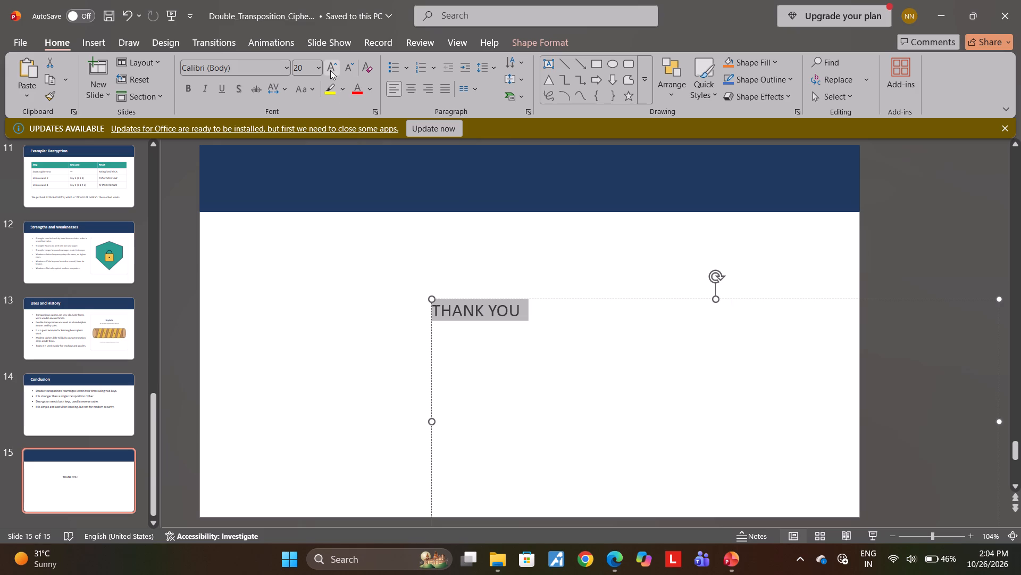
left_click(321, 70)
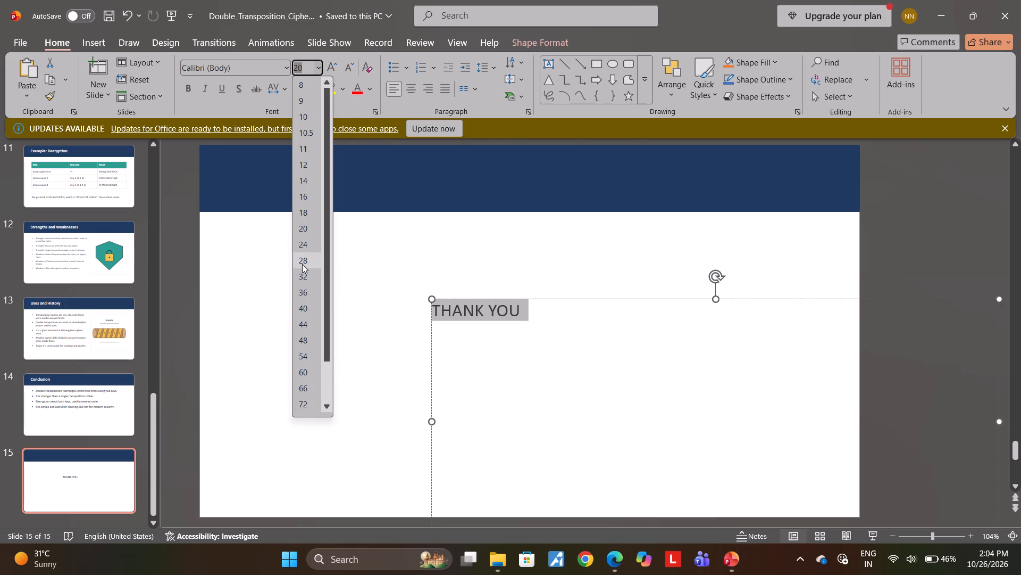
left_click(302, 264)
left_click(190, 425)
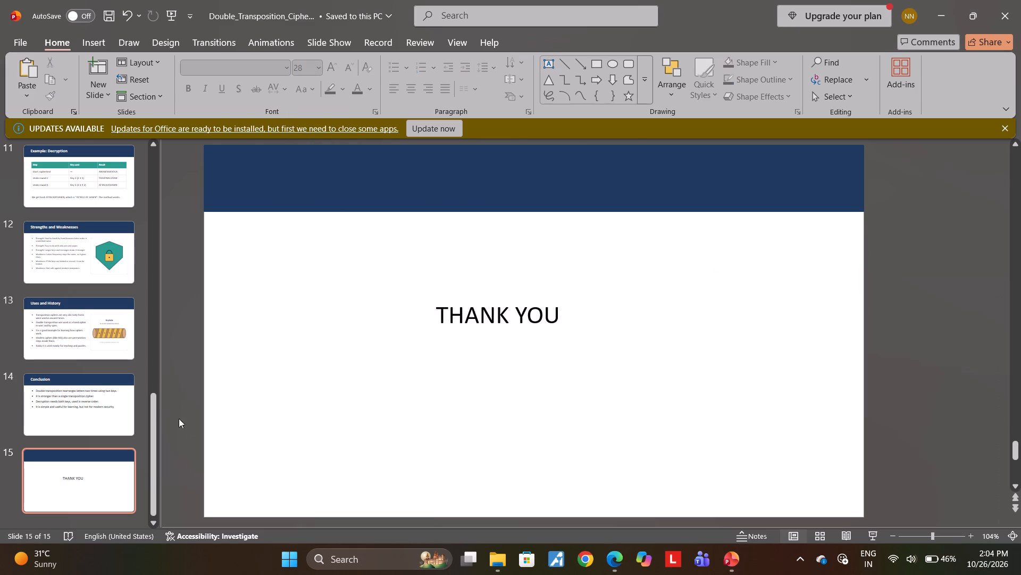
Look back over the Conclusion and Uses and History slides and return to the title slide.
left_click(83, 400)
left_click(72, 326)
scroll(73, 325, "up", 7)
left_click(97, 189)
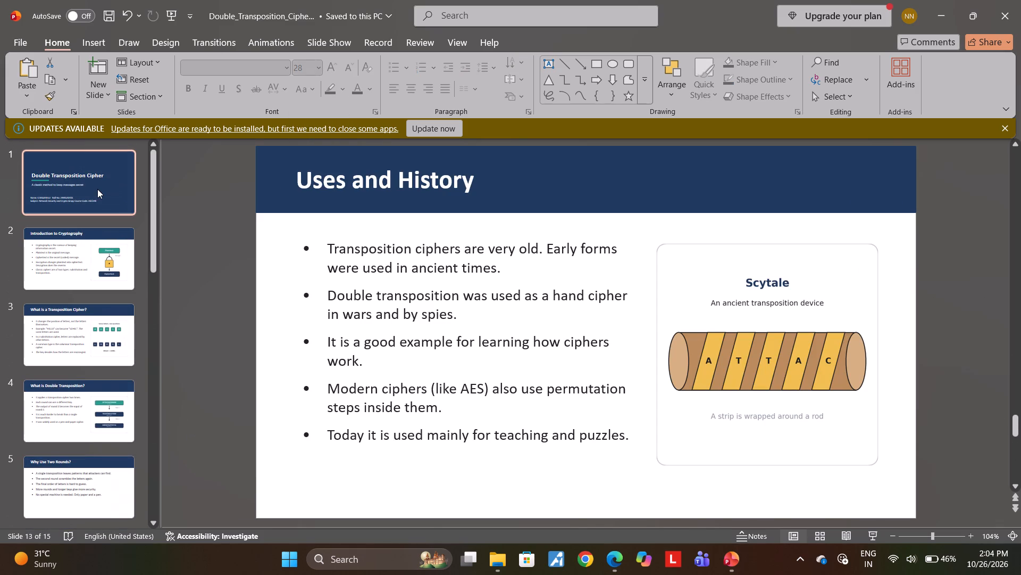
scroll(57, 306, "down", 4)
scroll(62, 315, "up", 2)
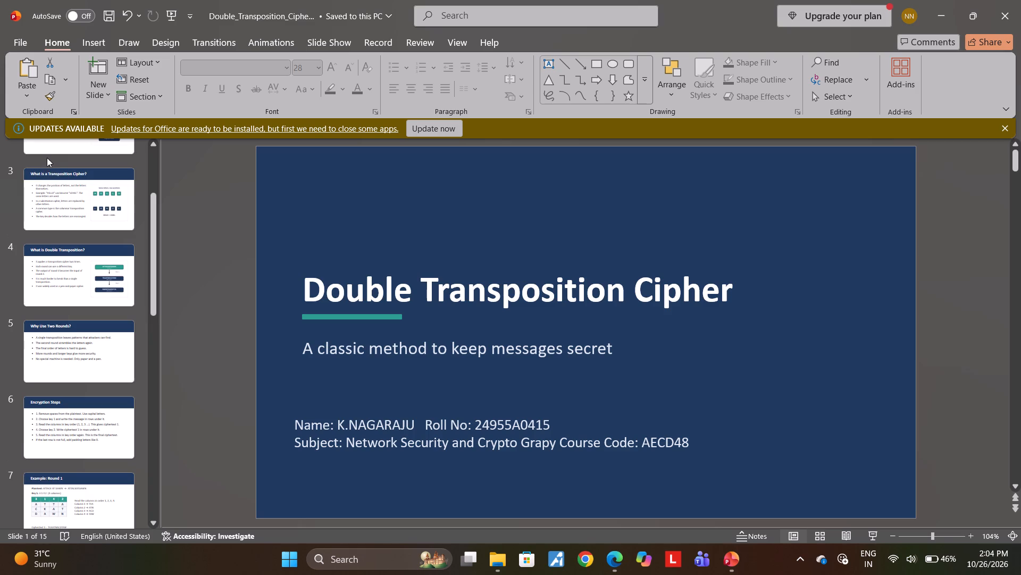
scroll(63, 227, "up", 3)
left_click(78, 183)
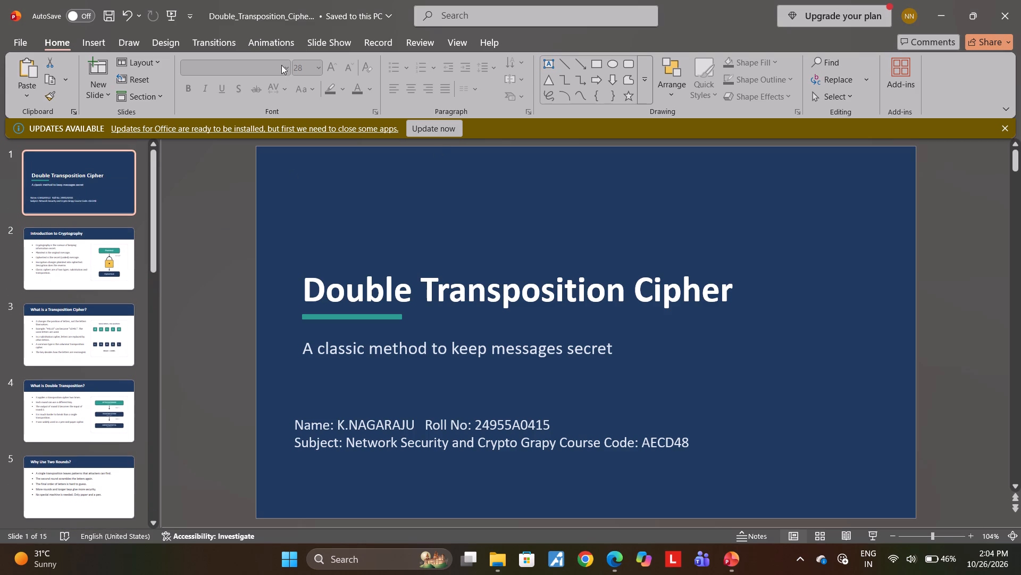
Request the pending Office update and open the options for recording the presentation.
left_click(369, 43)
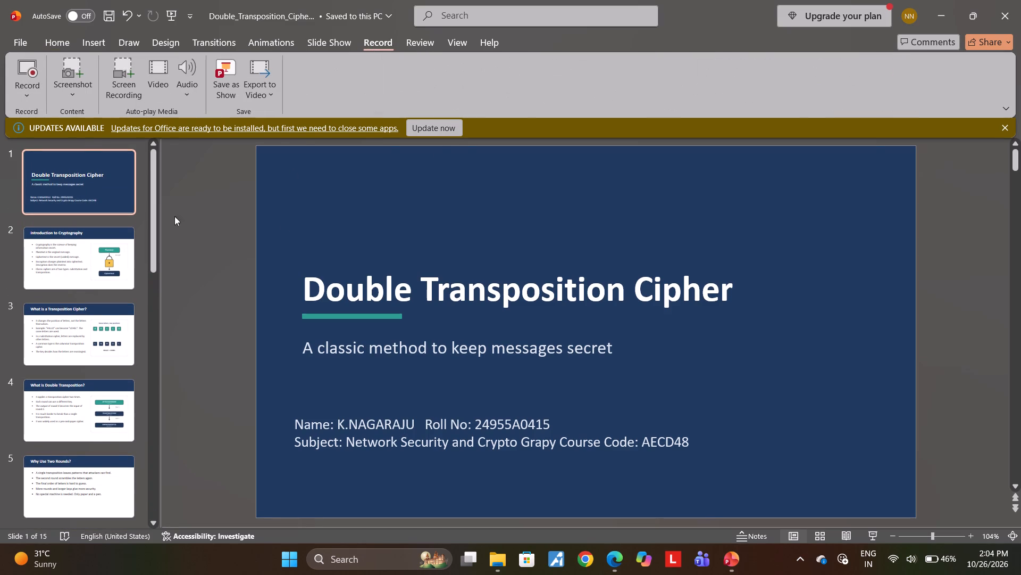
left_click(438, 124)
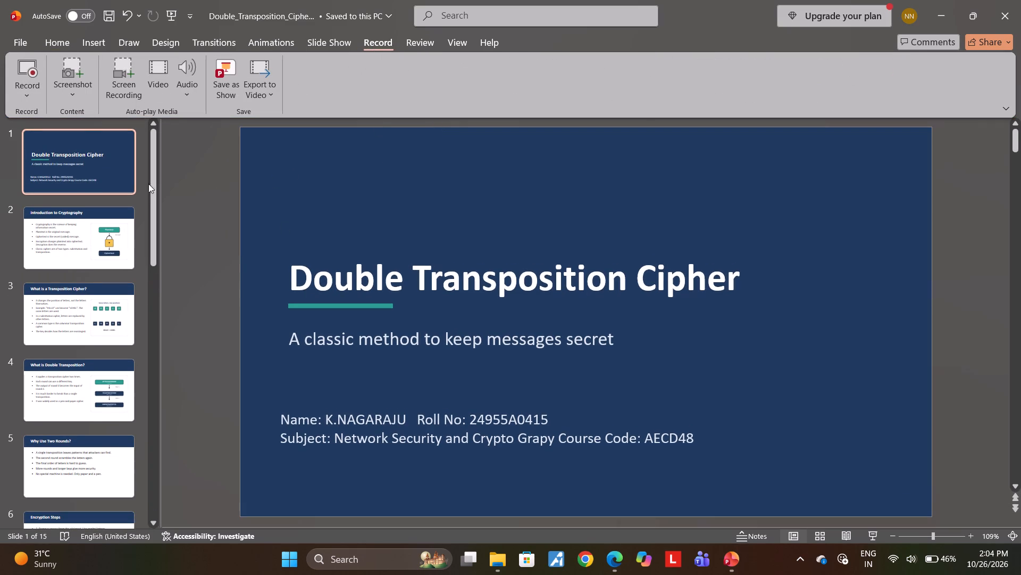
left_click(24, 84)
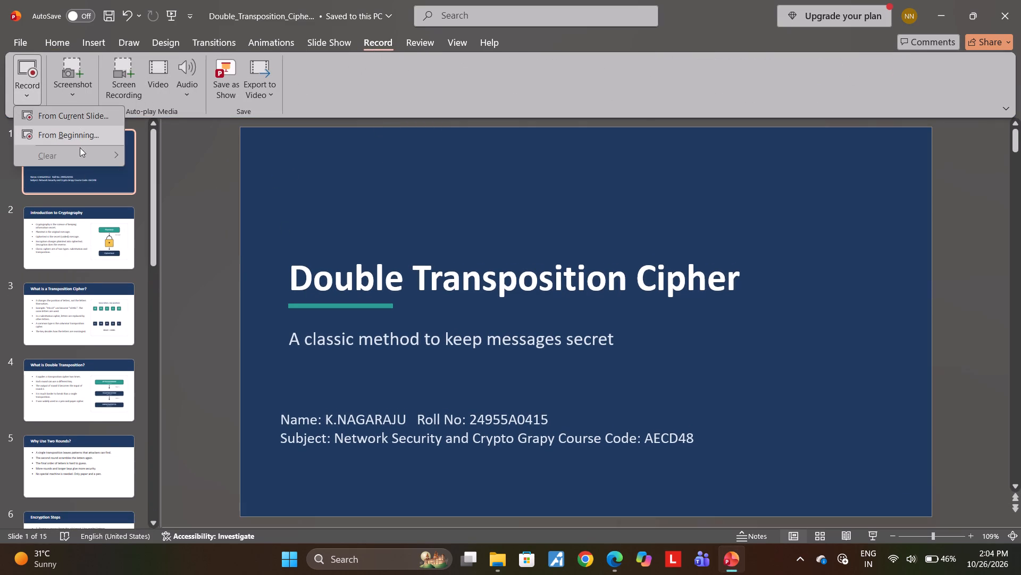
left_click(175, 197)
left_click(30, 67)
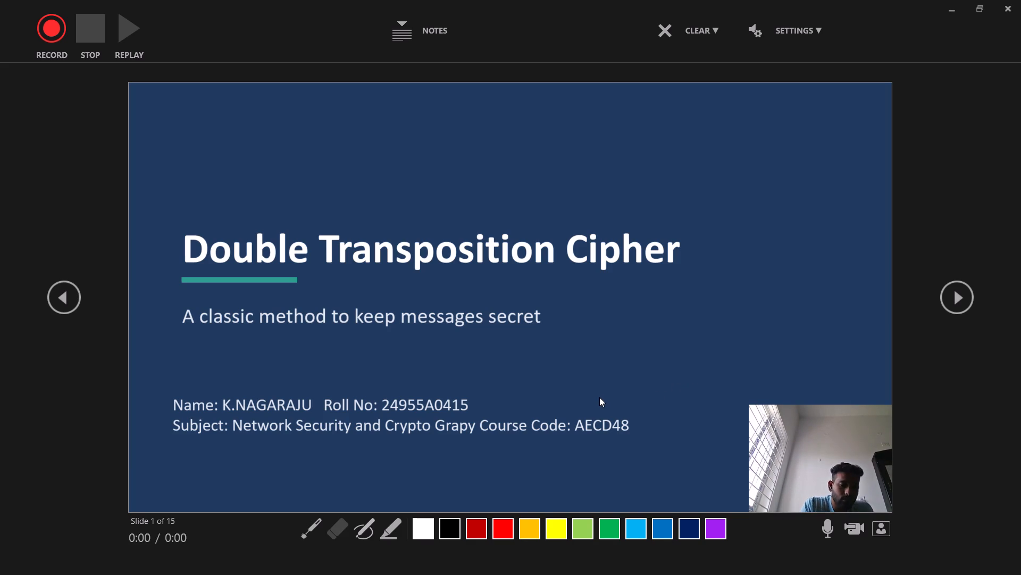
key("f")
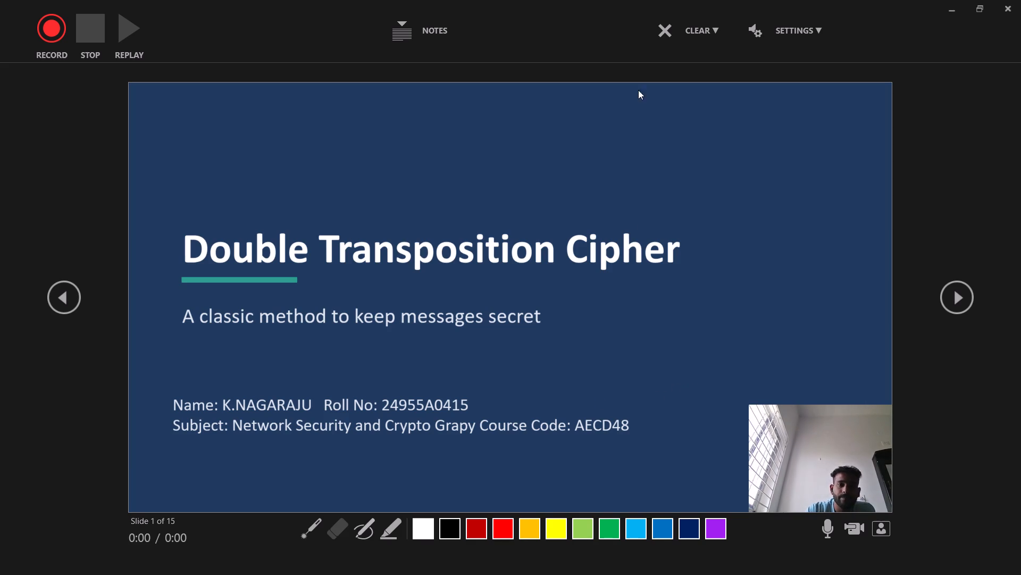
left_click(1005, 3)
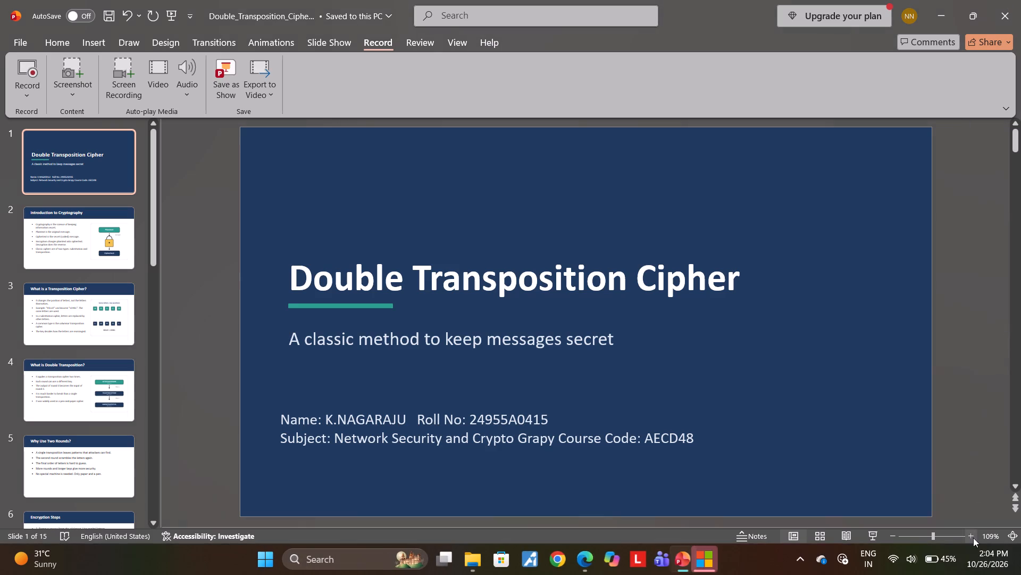
Turn off the computer's Bluetooth connection.
left_click(926, 563)
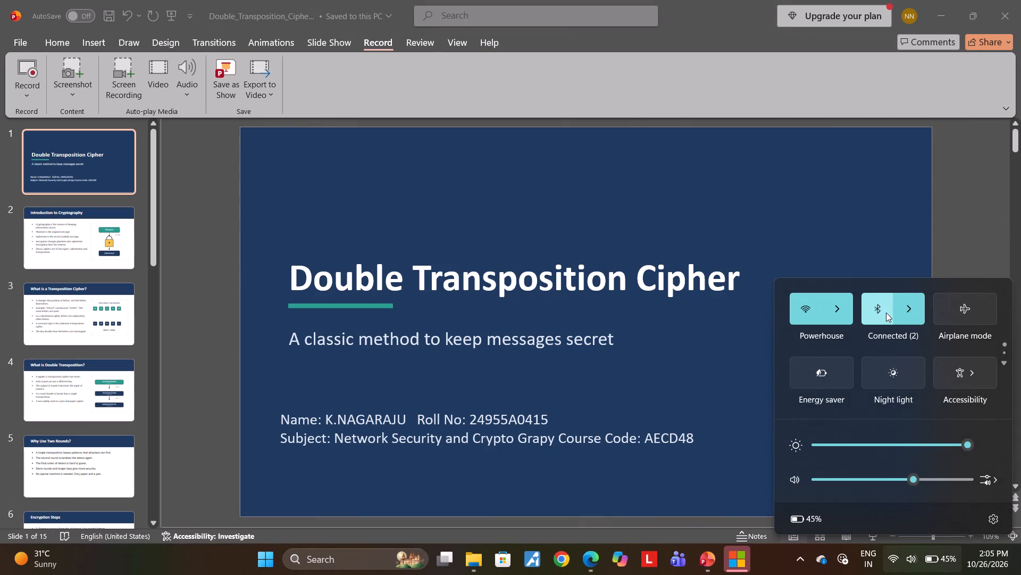
left_click(878, 315)
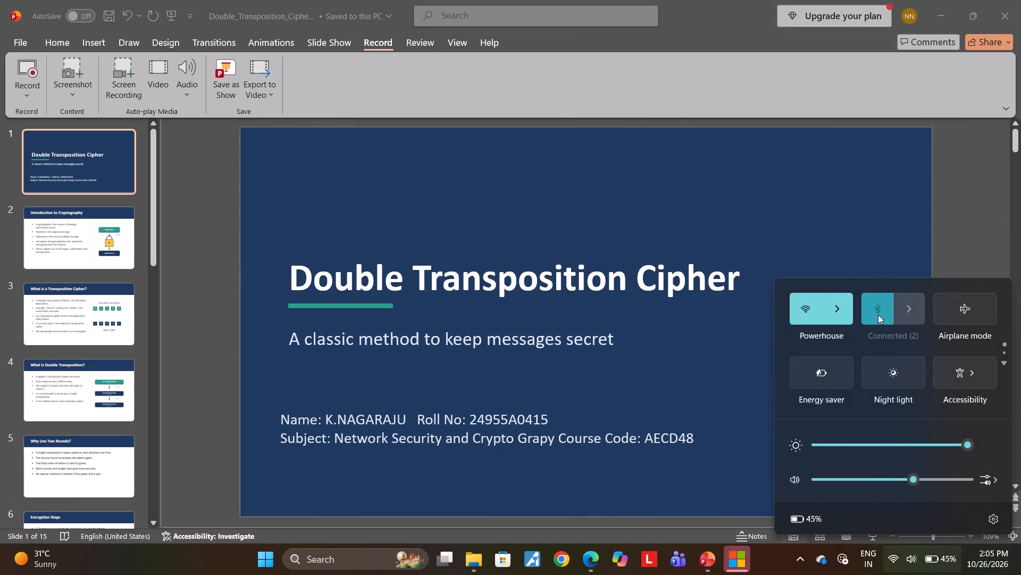
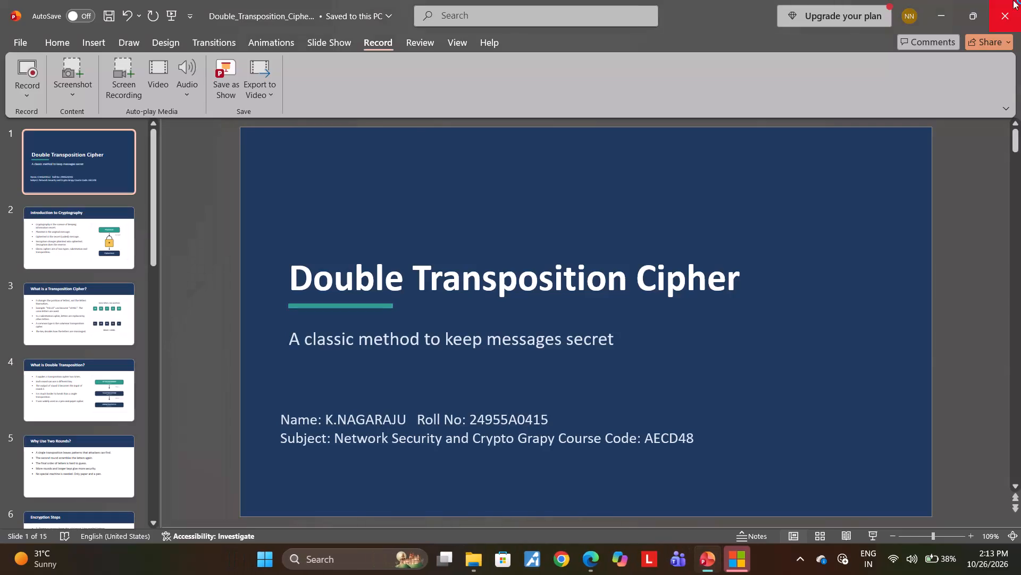
Open the slide show recording view on the Double Transposition Cipher title slide.
left_click_drag(309, 0, 221, 0)
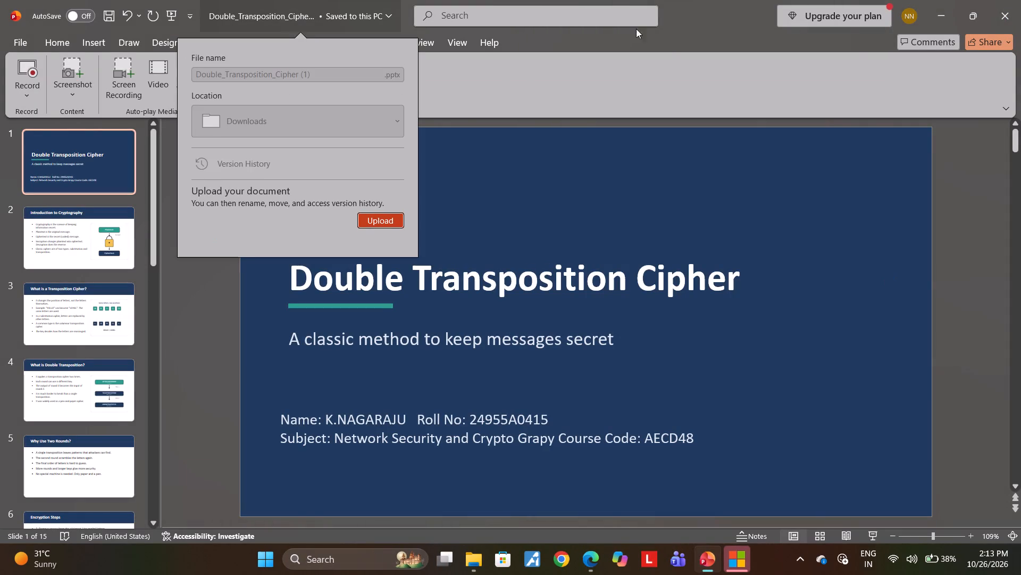
left_click(543, 209)
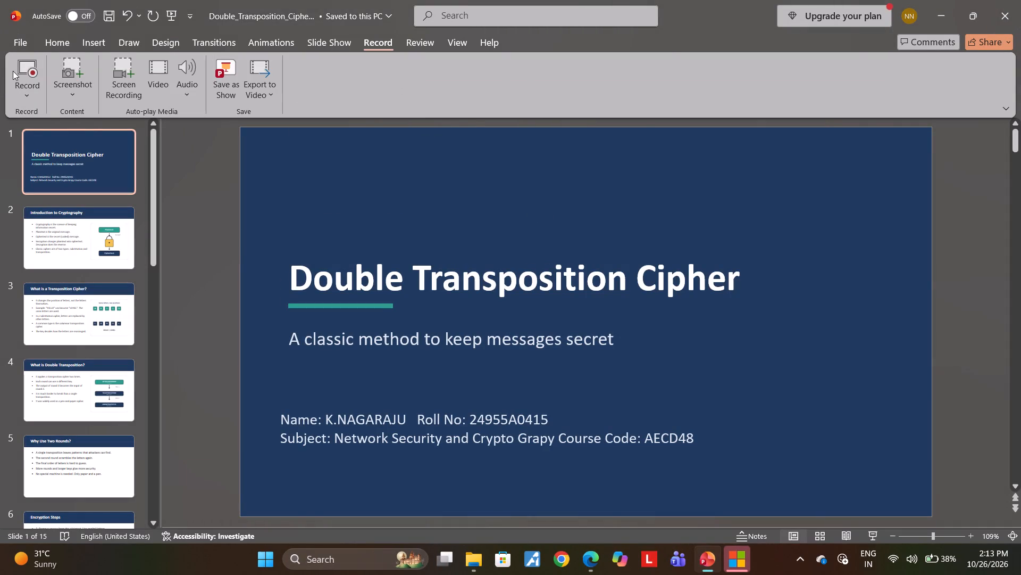
left_click(15, 70)
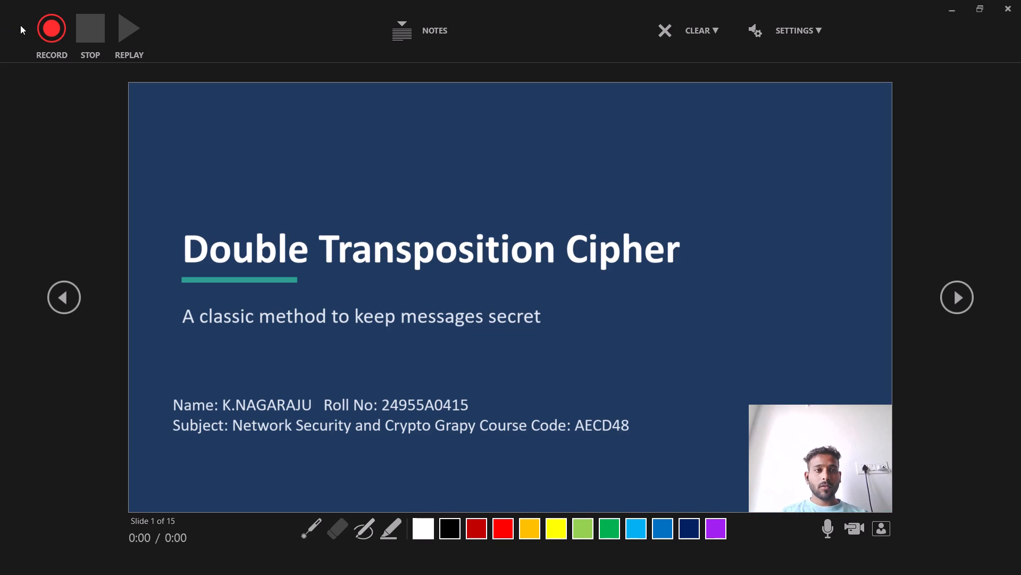
Record the title slide with narration and camera, advance to the Introduction to Cryptography slide, and stop the recording there.
left_click(53, 28)
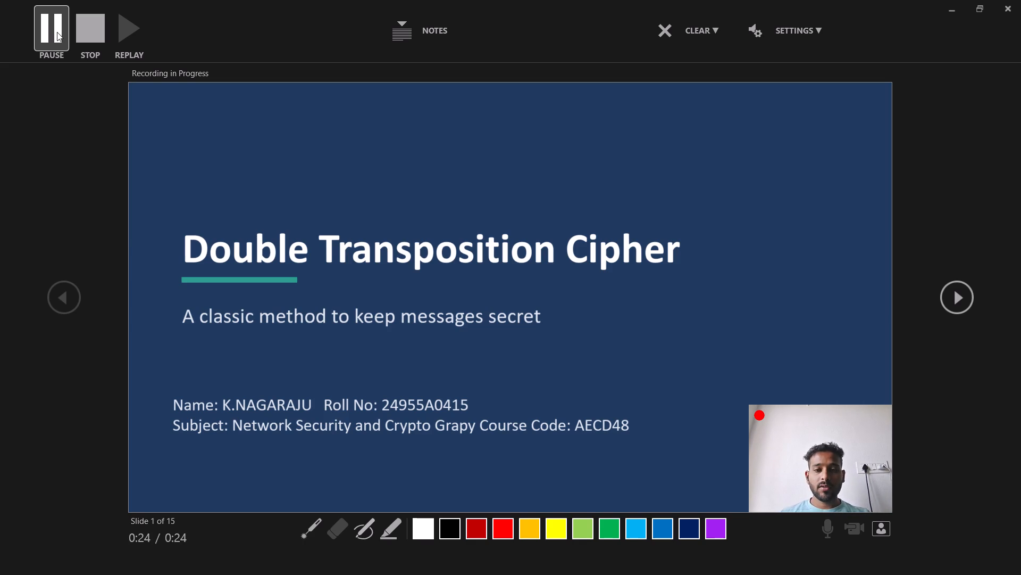
key("Right")
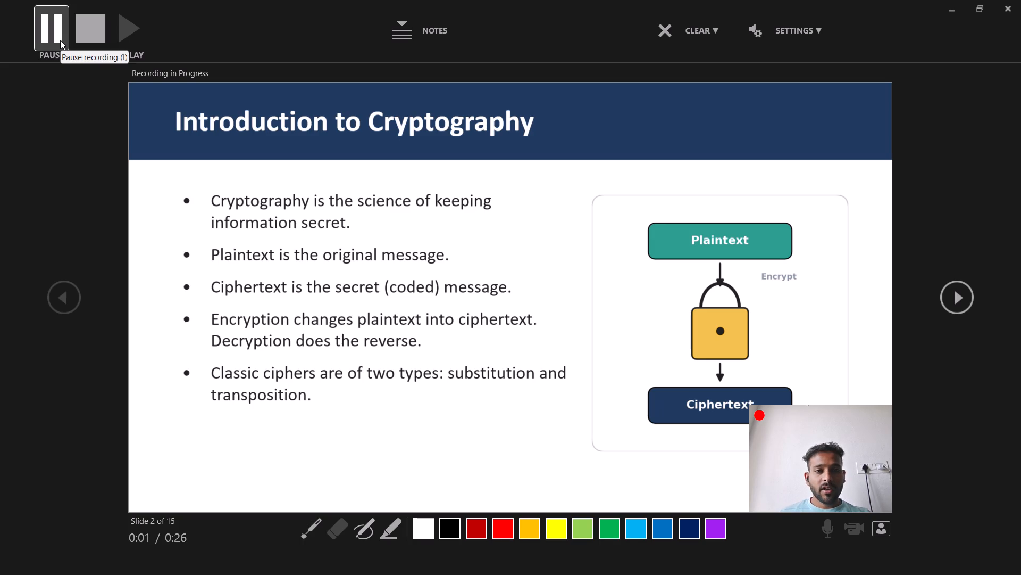
left_click(60, 40)
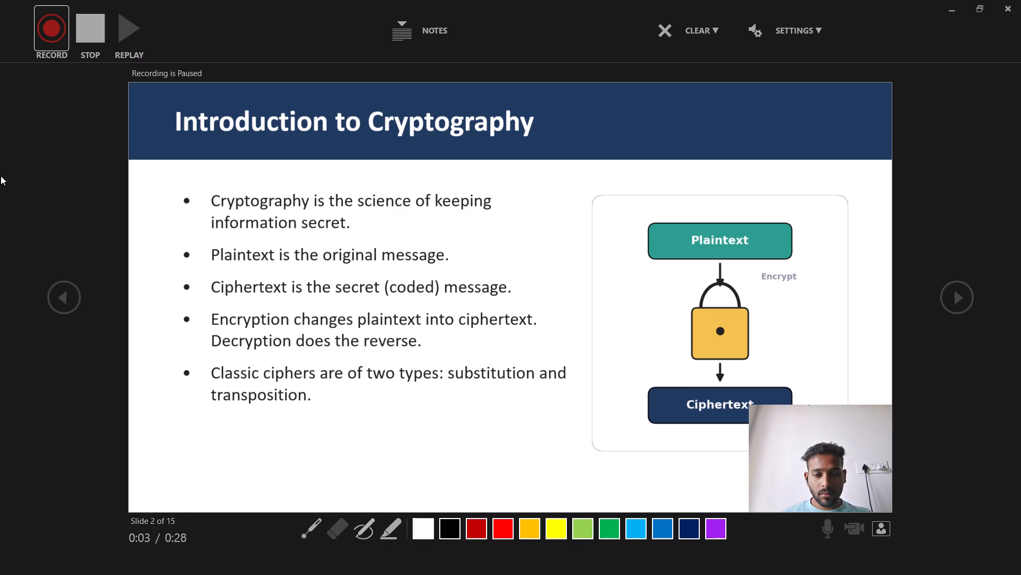
key("Left")
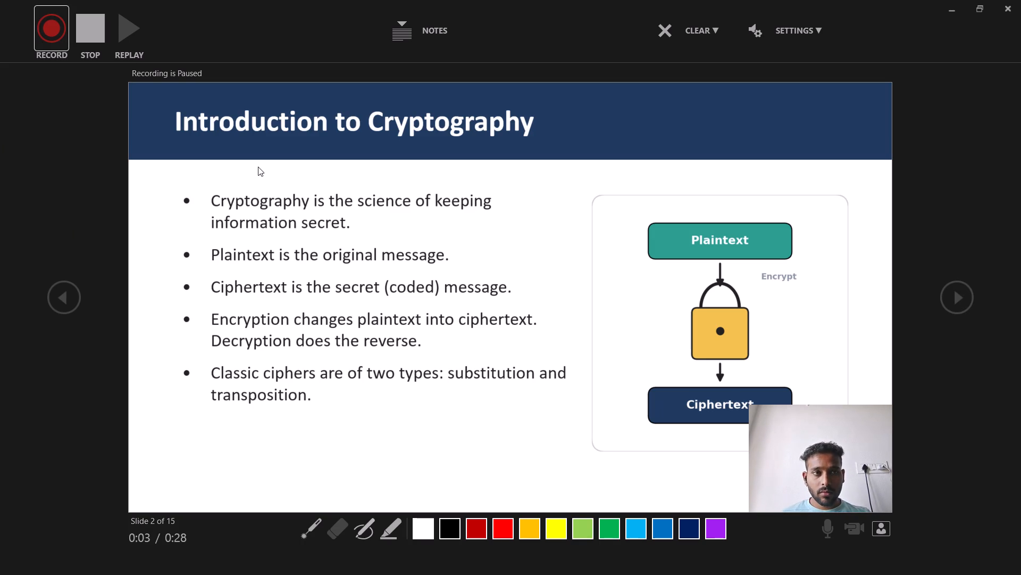
left_click(89, 29)
Replay the title slide's recording from its start and continue the replay on the Introduction to Cryptography slide.
left_click(67, 300)
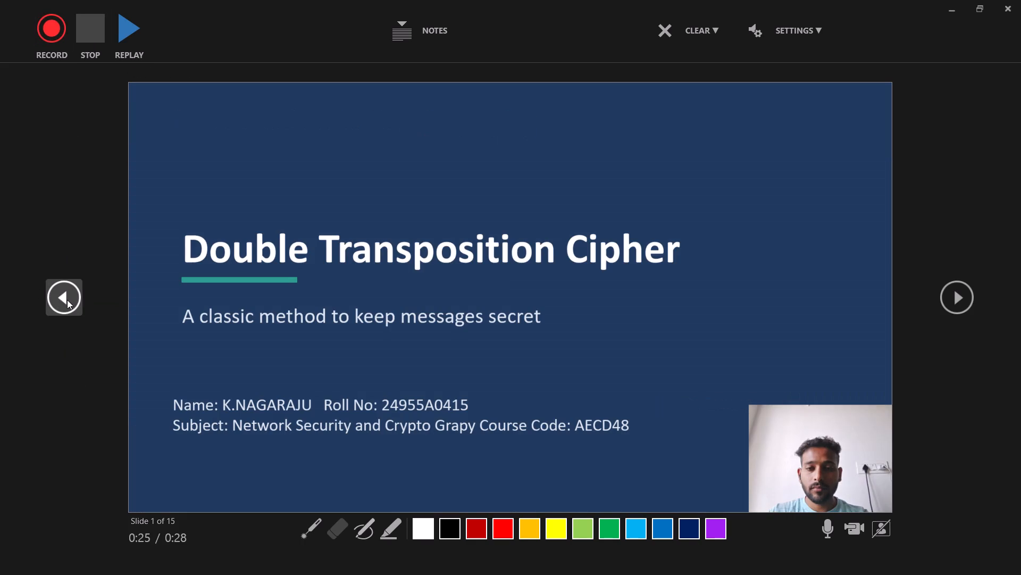
left_click(124, 23)
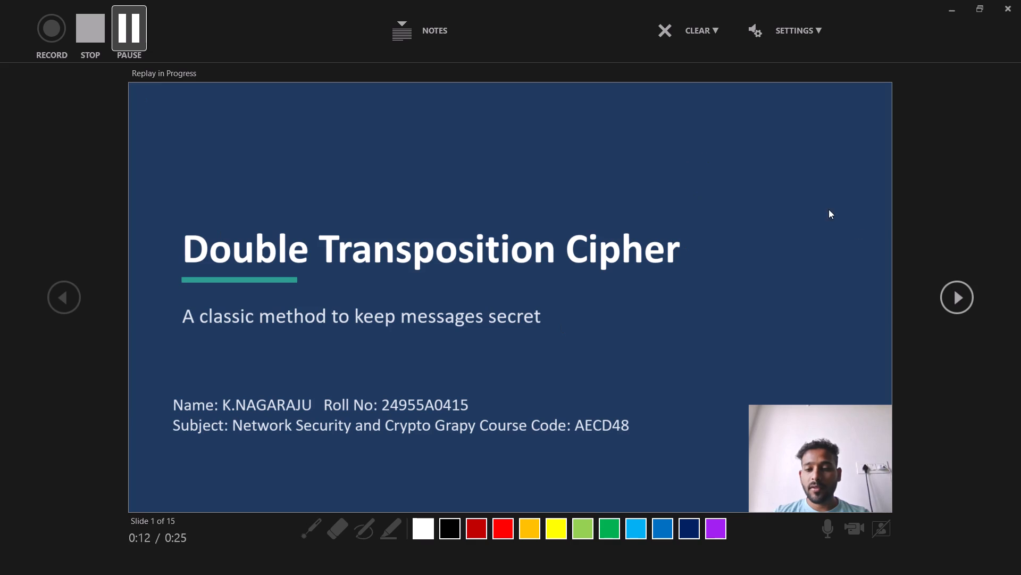
left_click(969, 299)
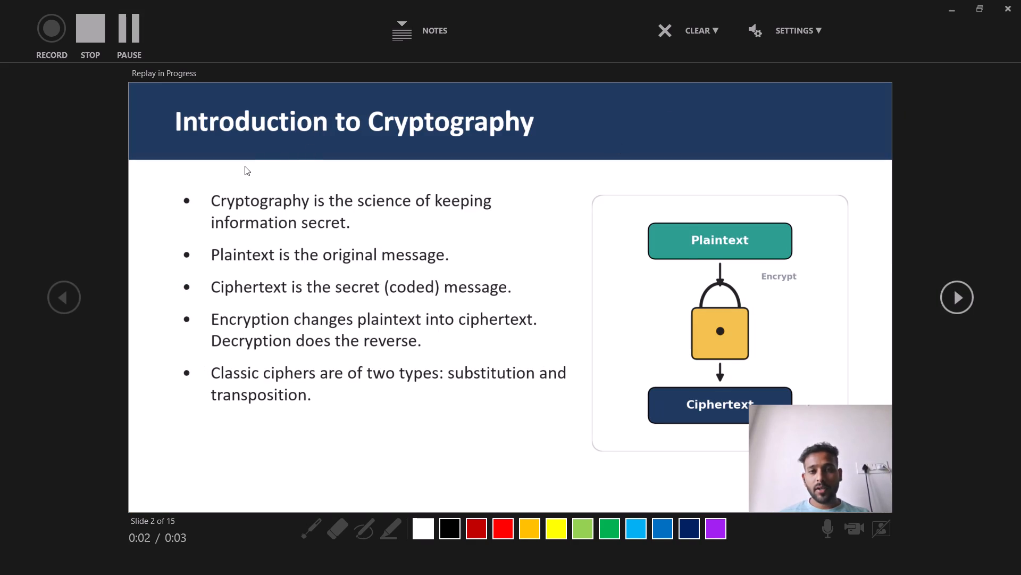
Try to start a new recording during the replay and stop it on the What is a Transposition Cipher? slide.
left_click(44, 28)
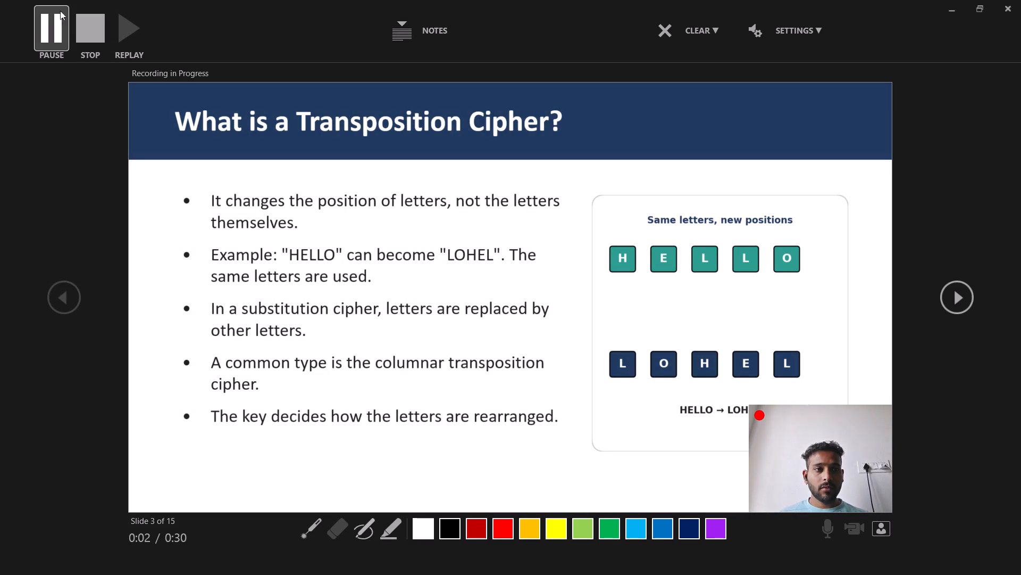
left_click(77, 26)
Return to the Introduction to Cryptography slide and start recording it again.
key("Left")
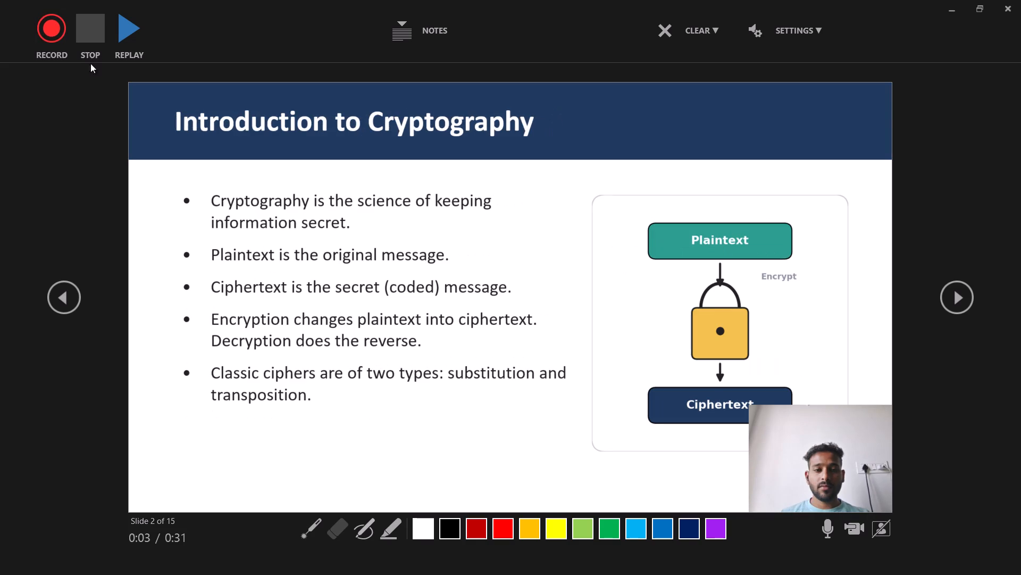
left_click(38, 32)
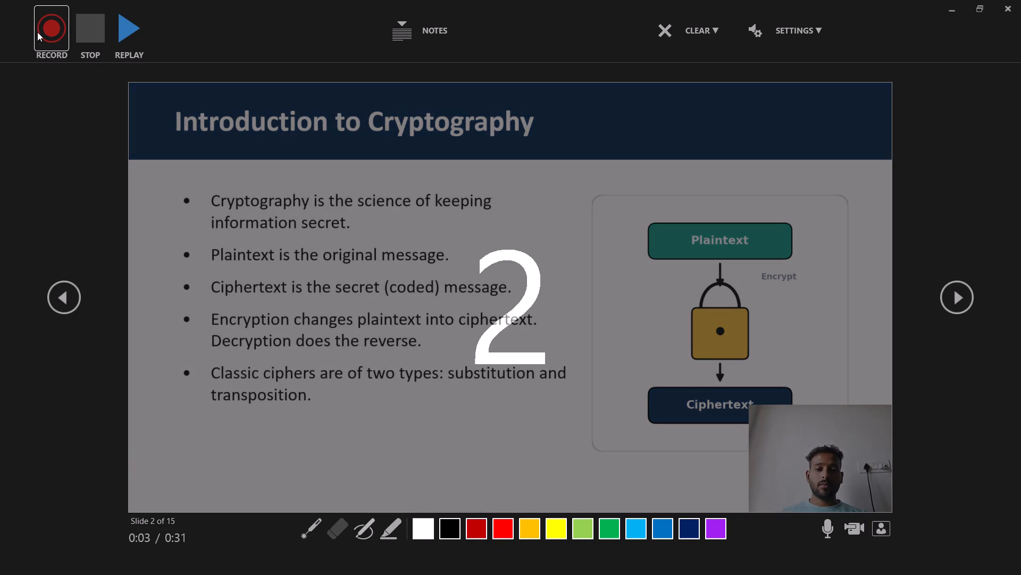
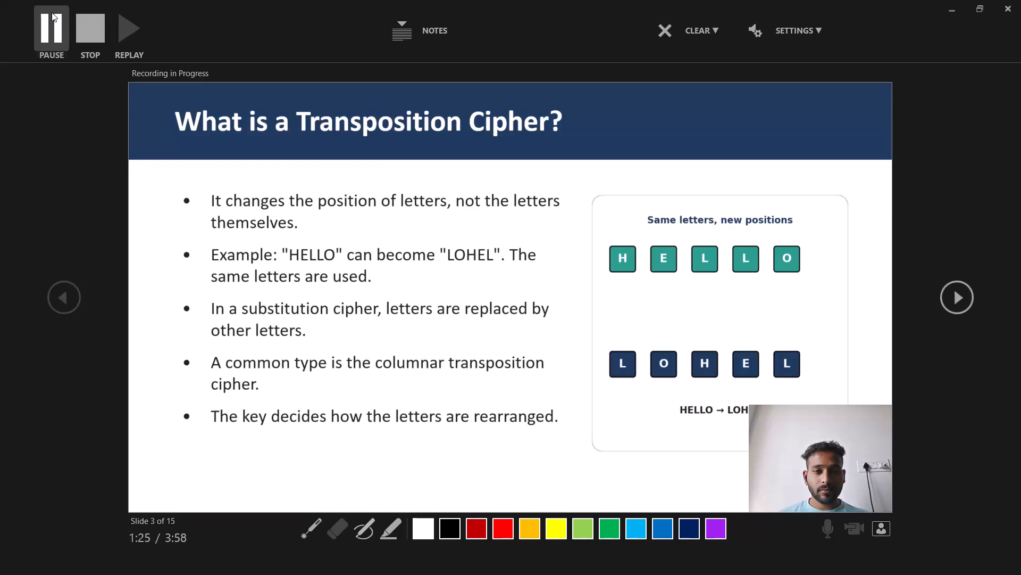
Stop the recording on the What is a Transposition Cipher? slide.
left_click(78, 33)
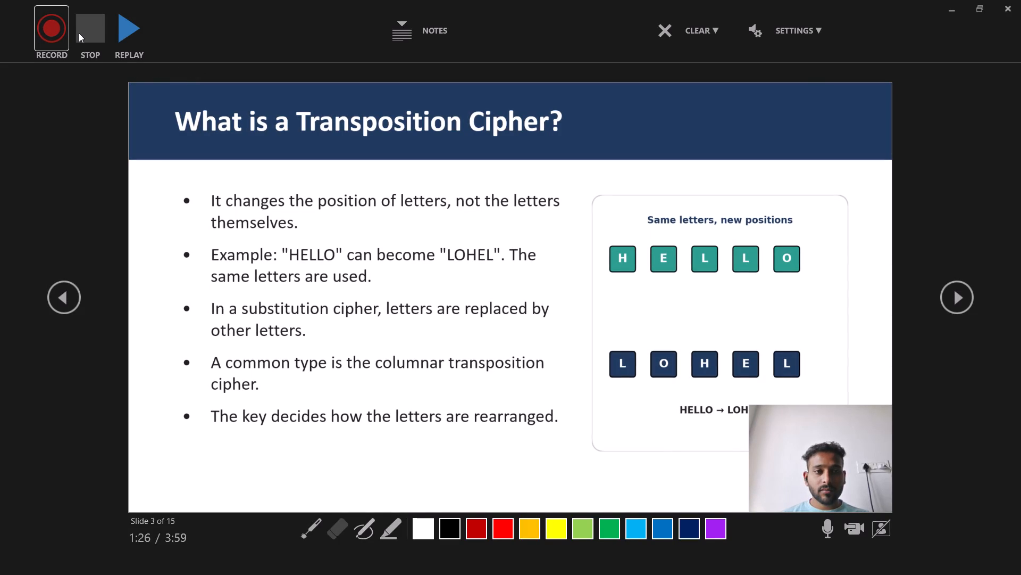
Advance to the What is Double Transposition? slide and record it with narration and camera.
key("Right")
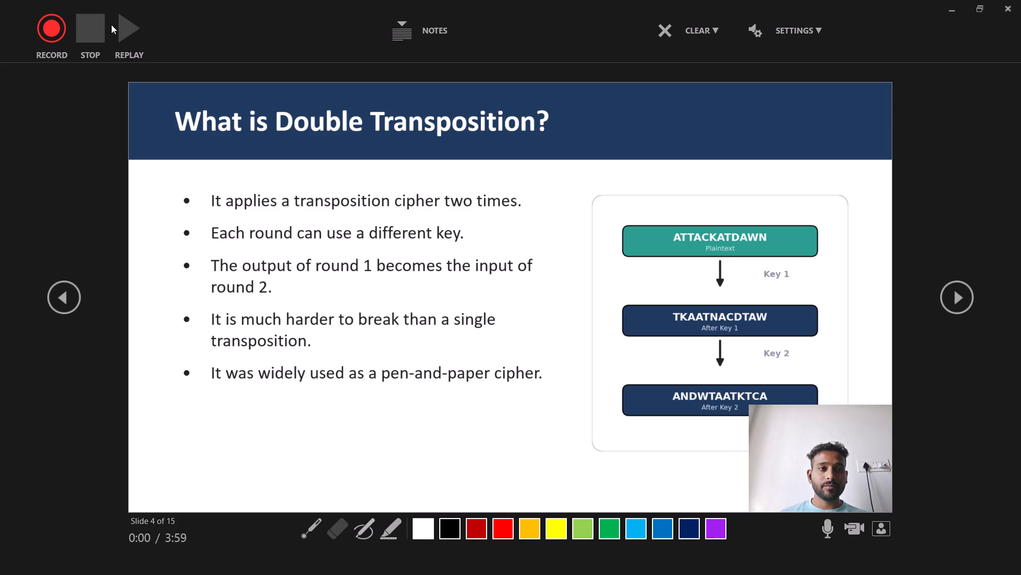
left_click(47, 28)
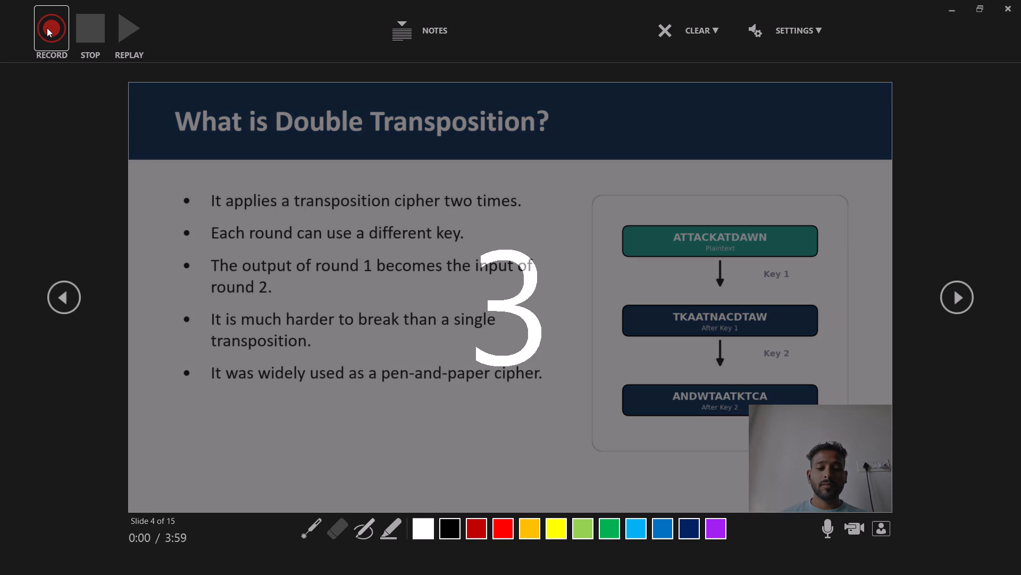
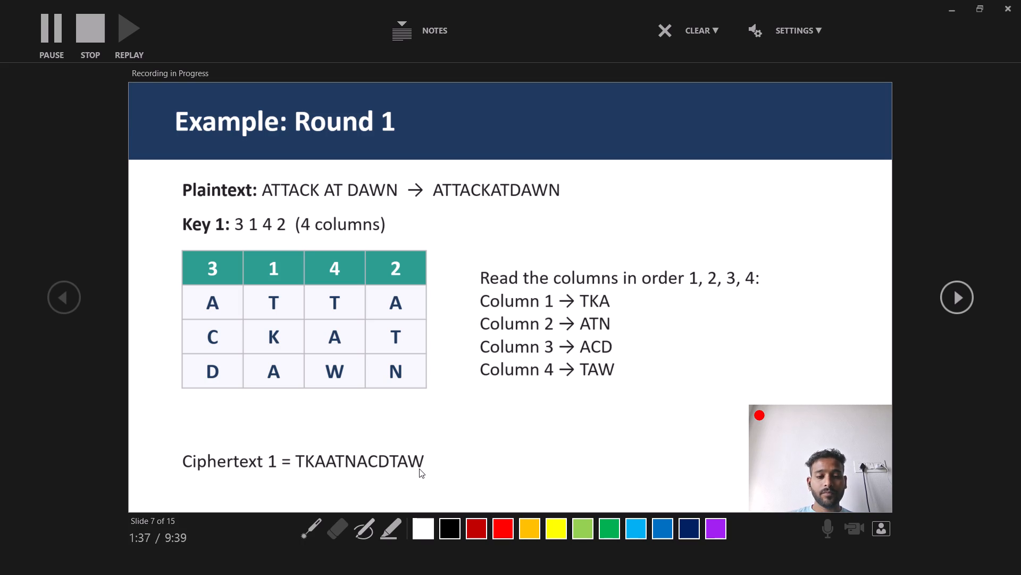
Advance to the Example: Round 2 slide and record it with narration and camera.
key("Right")
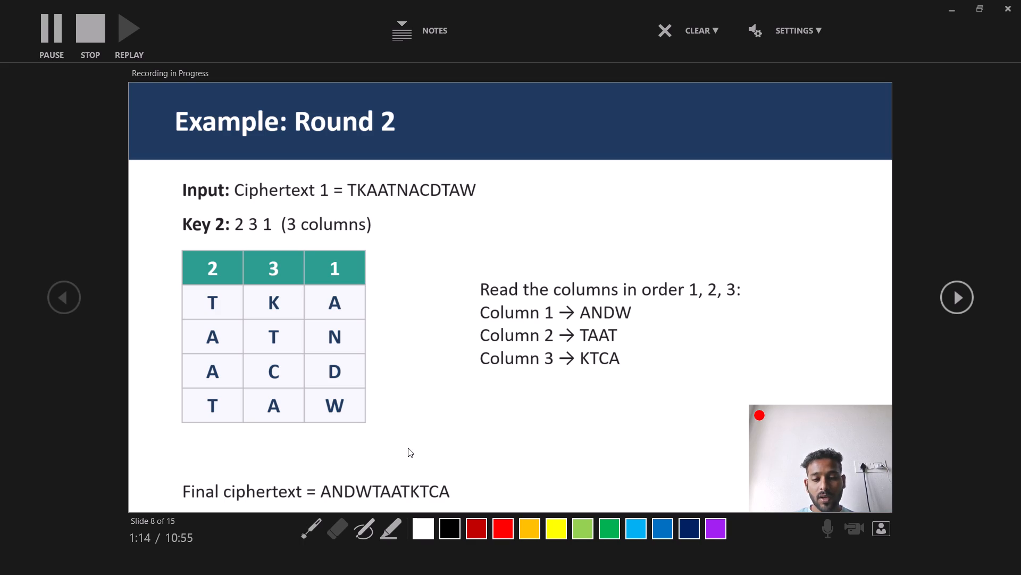
Advance the ongoing narration and camera recording to the Encryption Summary slide.
key("Right")
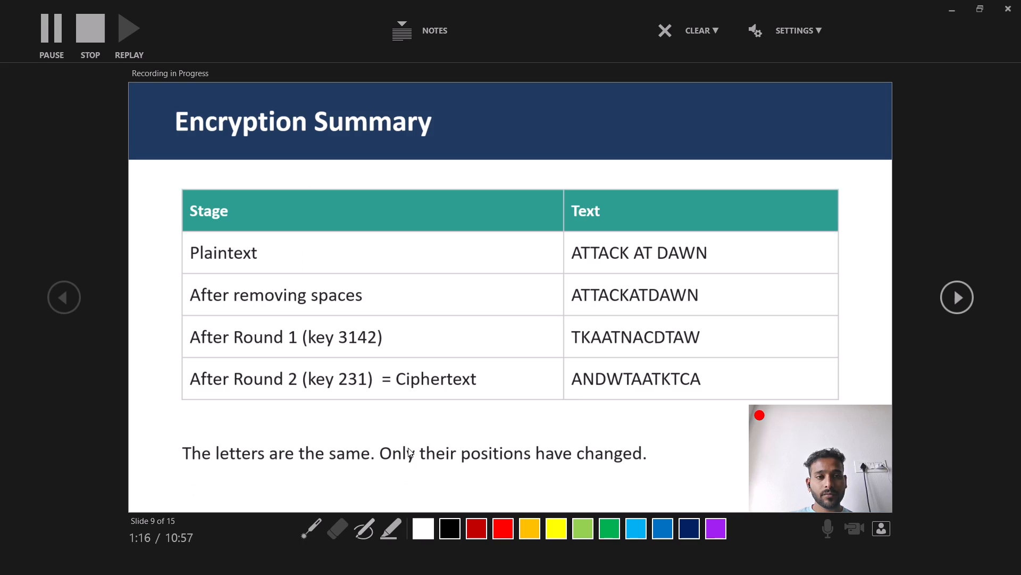
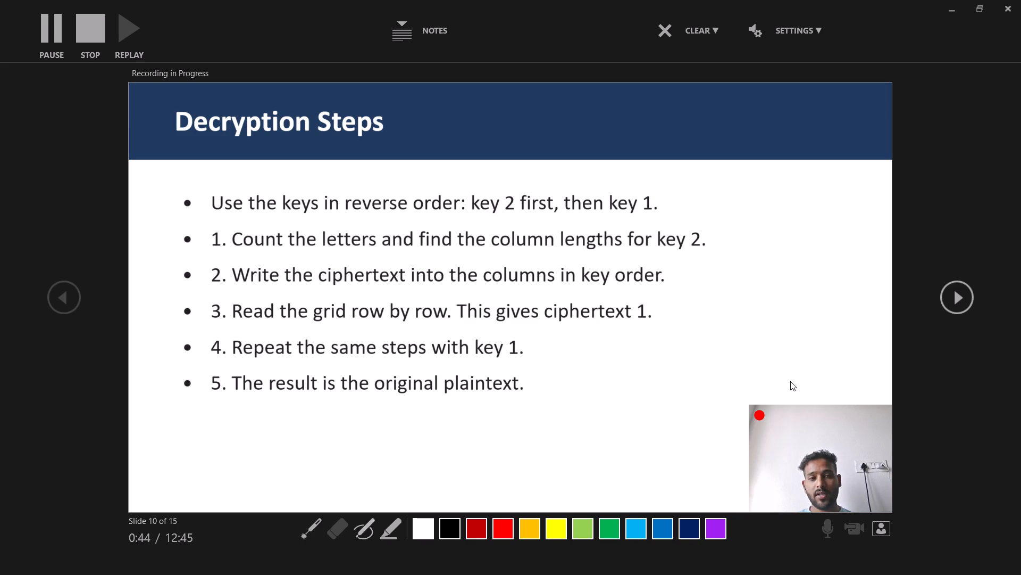
Continue the narration and camera recording through the Example: Decryption, Strengths and Weaknesses, Uses and History, and Conclusion slides.
key("Right")
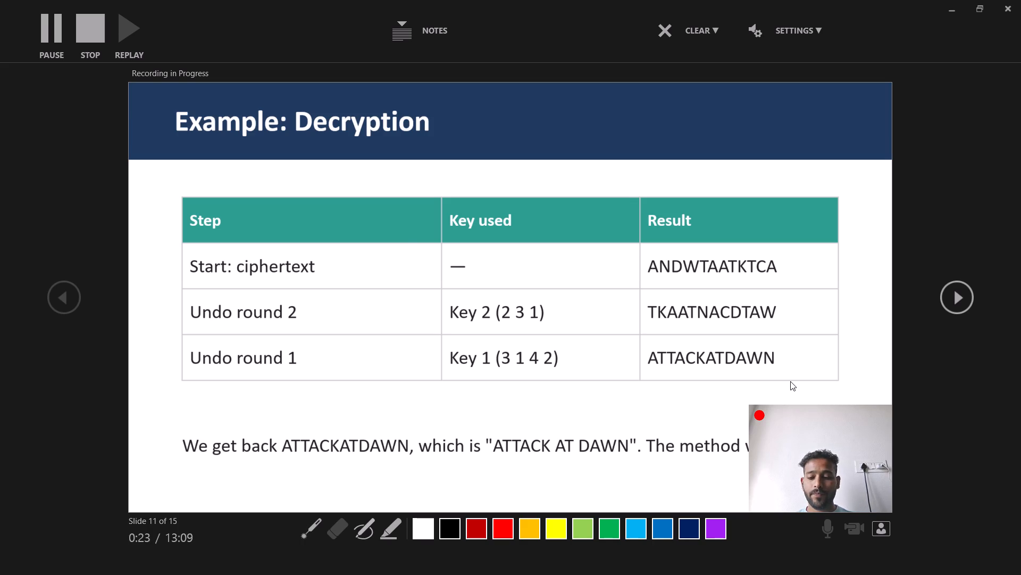
key("Right")
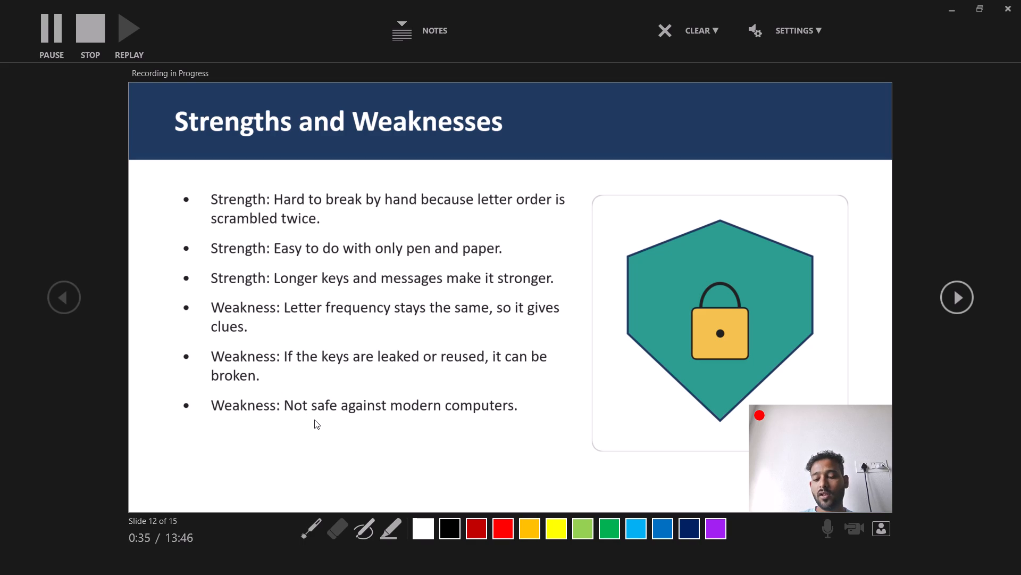
key("Right")
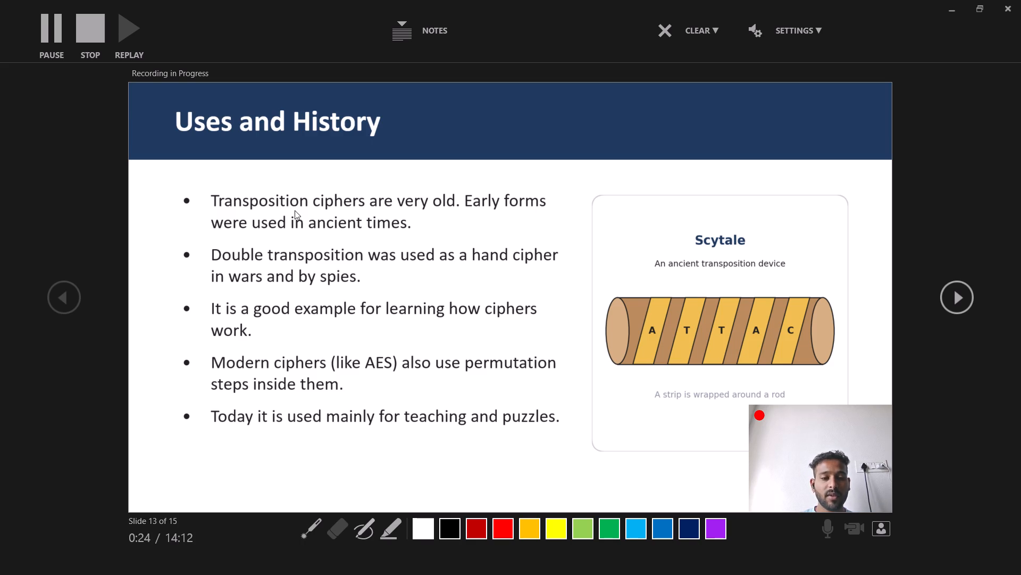
key("Right")
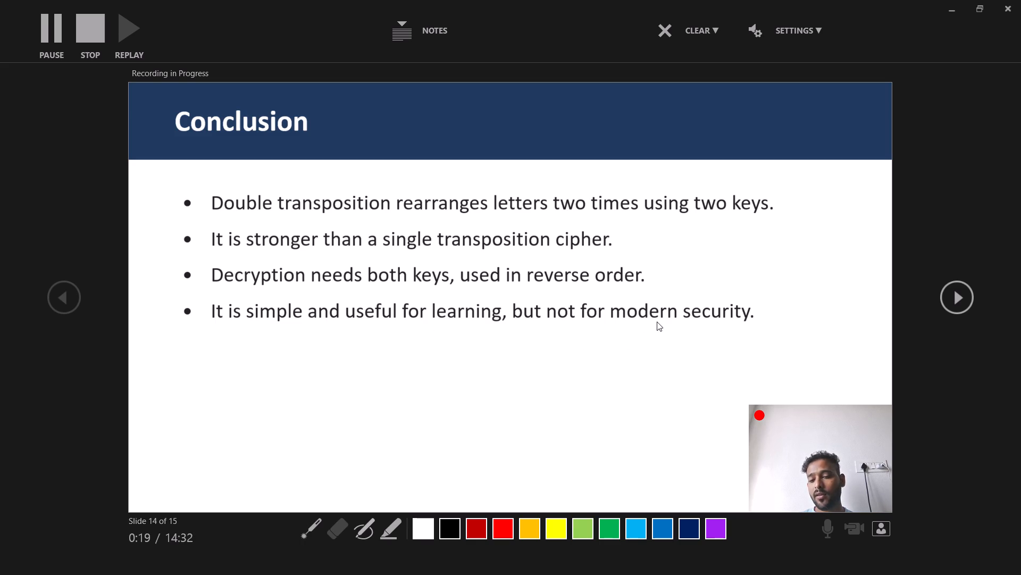
Record the closing THANK YOU slide, end the recording and return to the normal editing view.
key("Right")
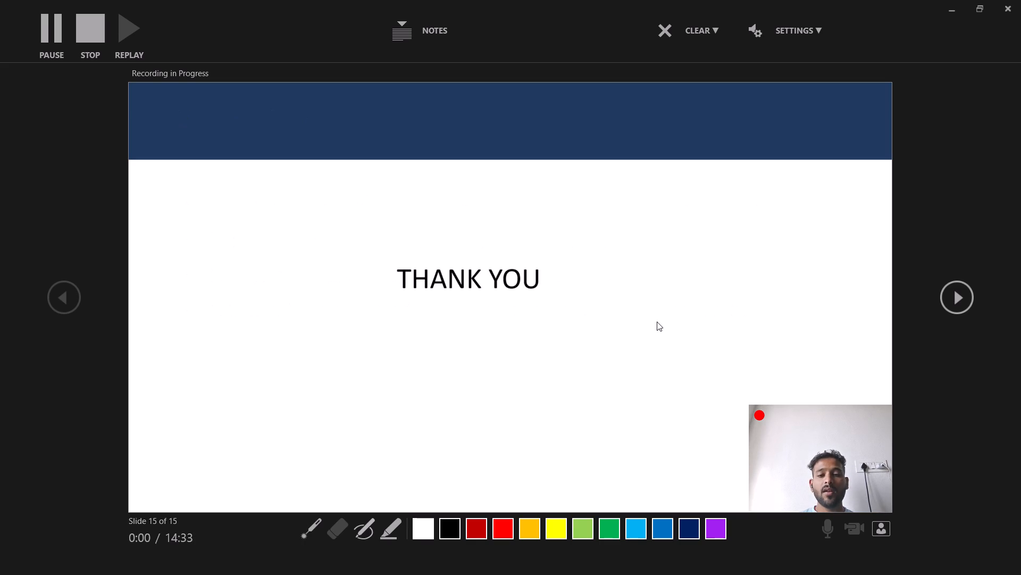
key("Right")
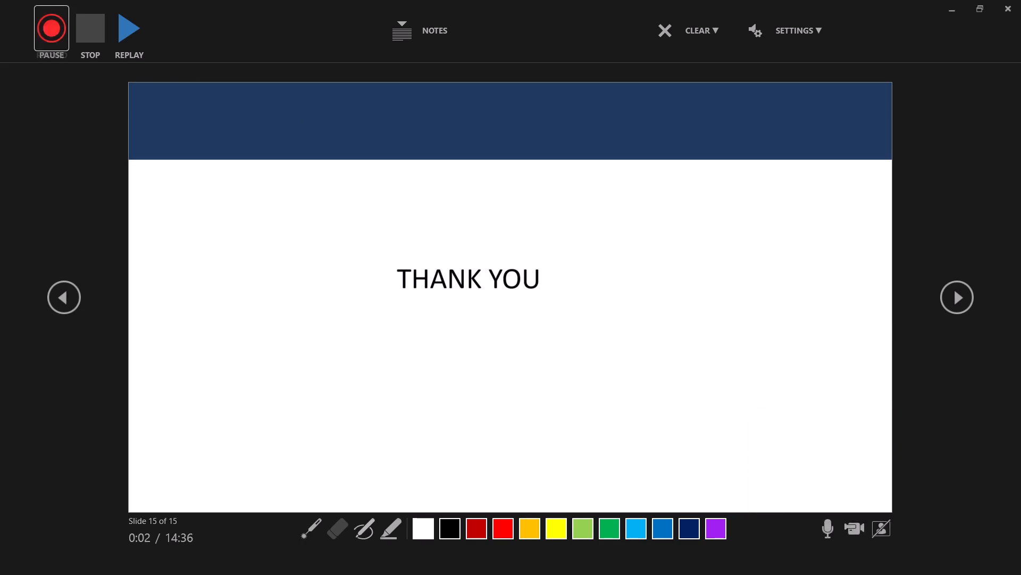
key("Right")
key("Right")
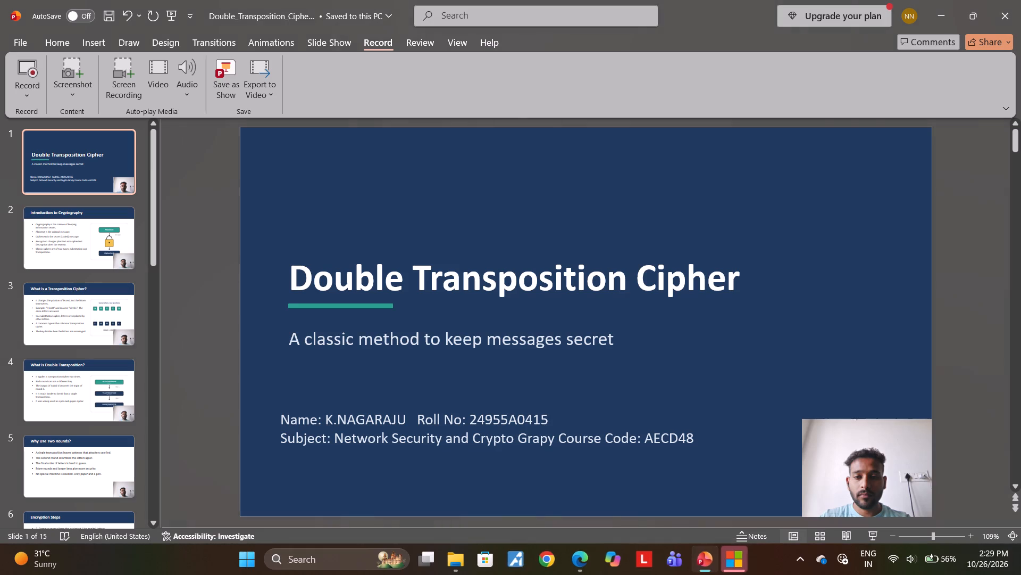
Export the presentation as a Full HD (1080p) MPEG-4 video with recorded timings and narrations, saved in Downloads as Double_Transposition_Cipher (1).
left_click(264, 72)
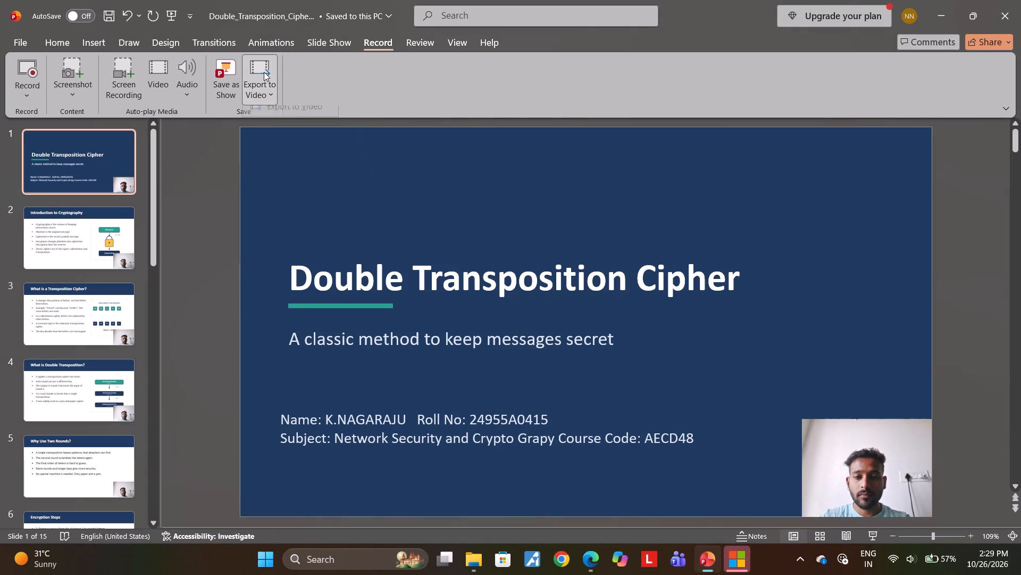
left_click(279, 118)
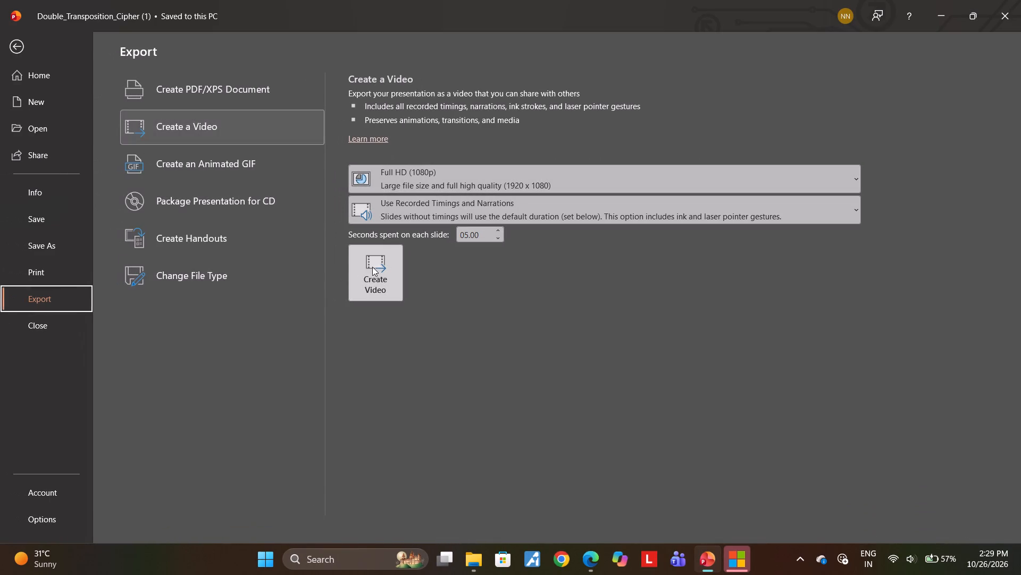
left_click(373, 267)
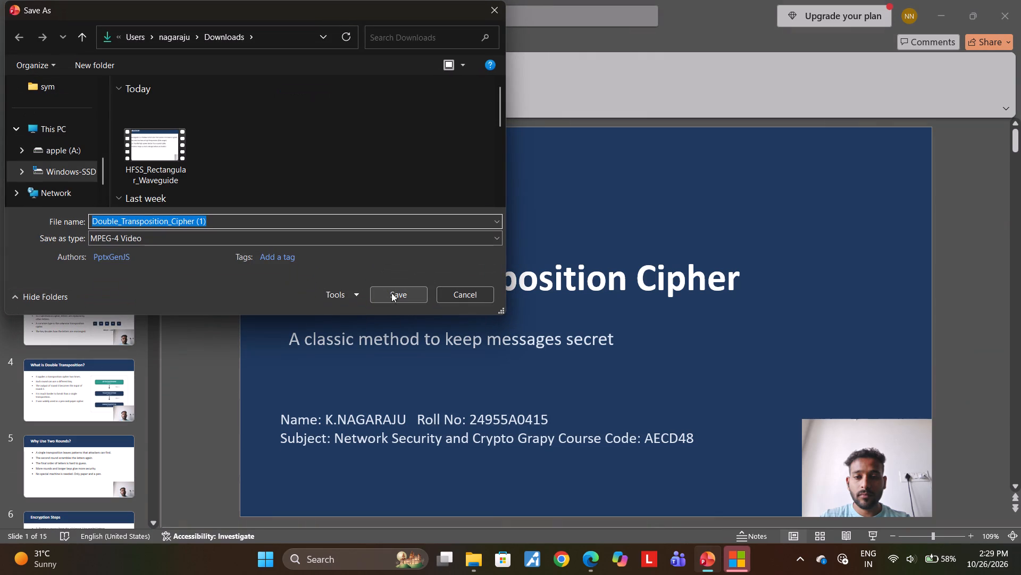
left_click(391, 293)
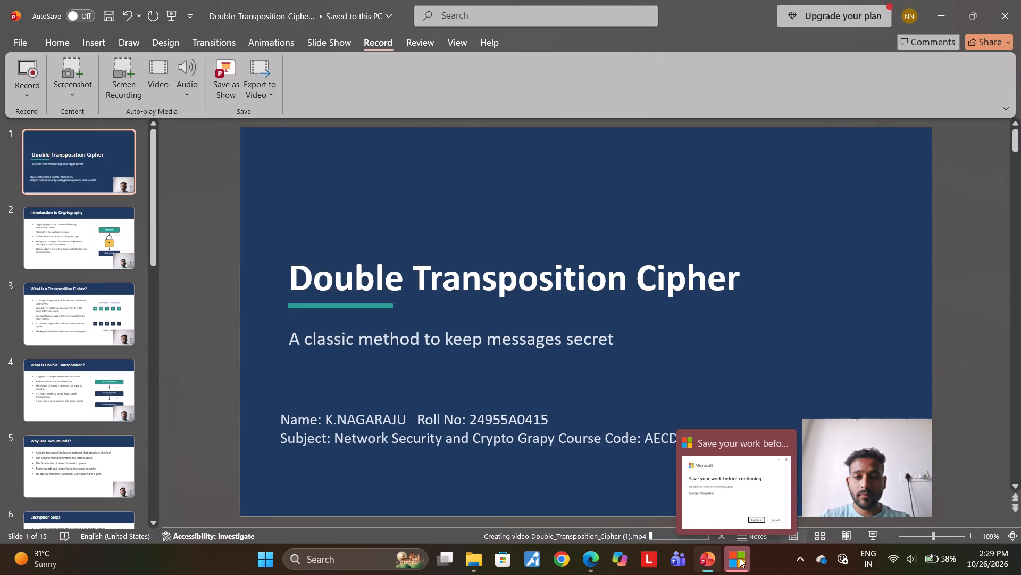
Let the pending Office update close PowerPoint and minimise the update's progress window.
left_click(746, 490)
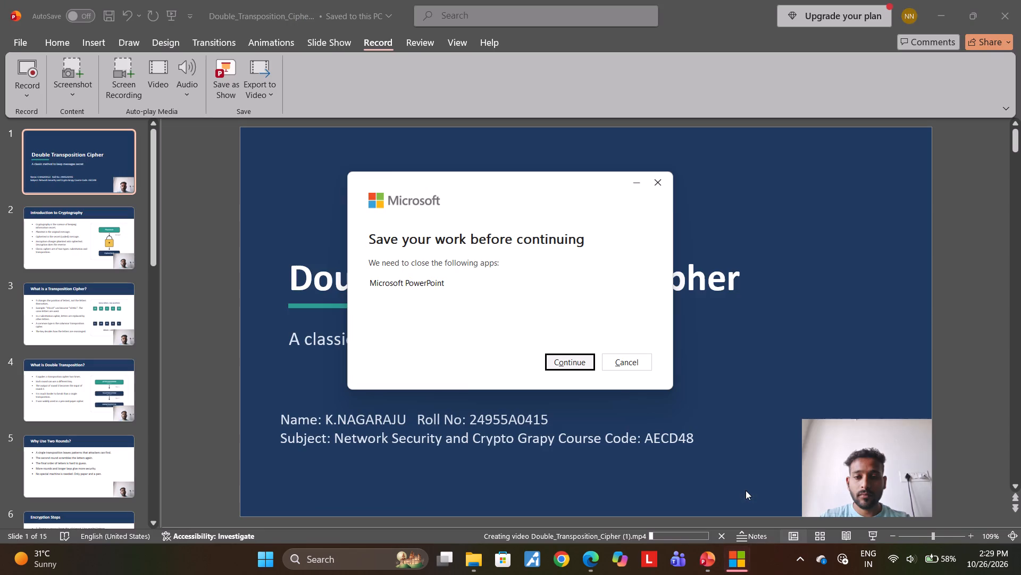
left_click(578, 359)
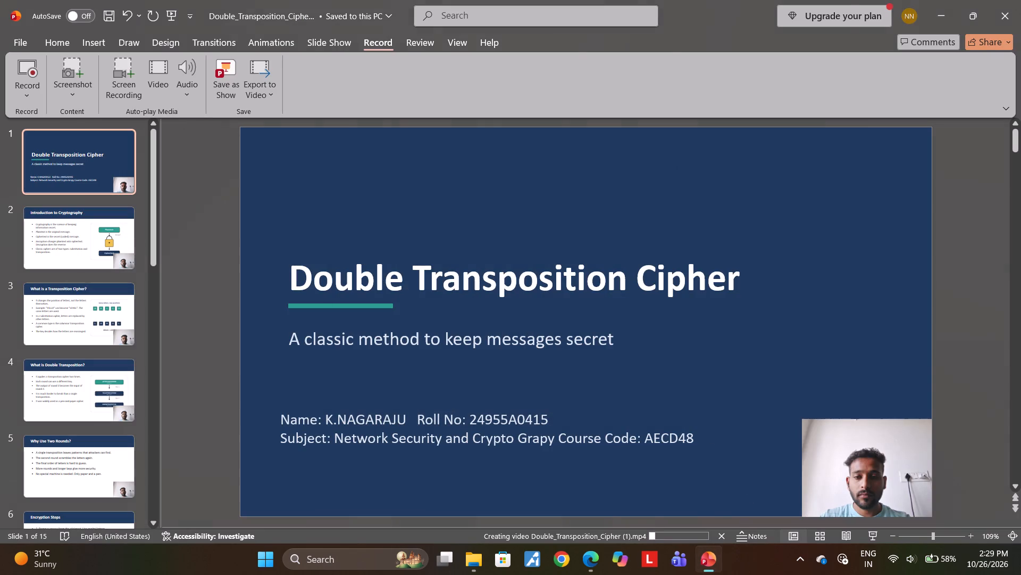
left_click(798, 556)
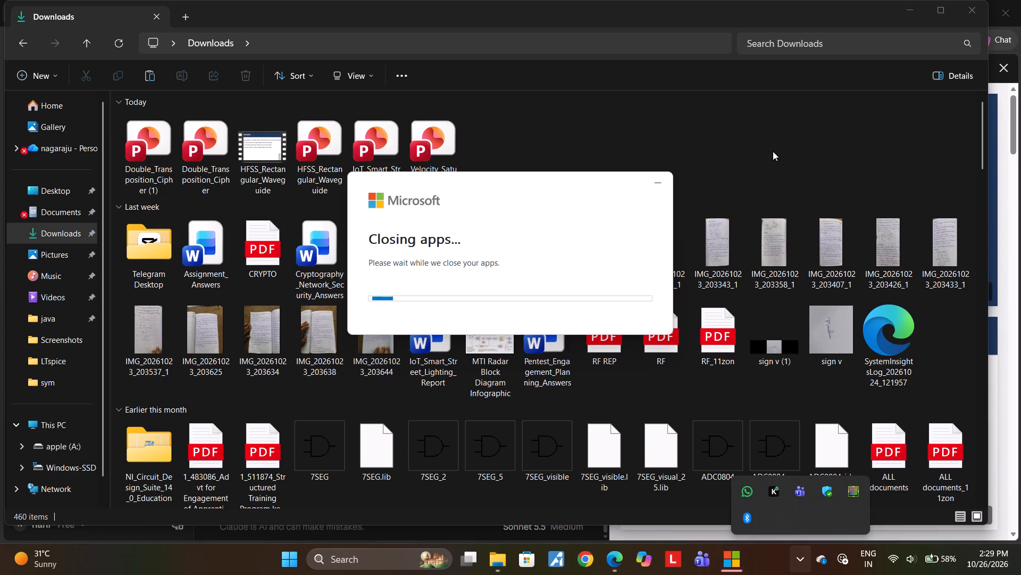
left_click(656, 182)
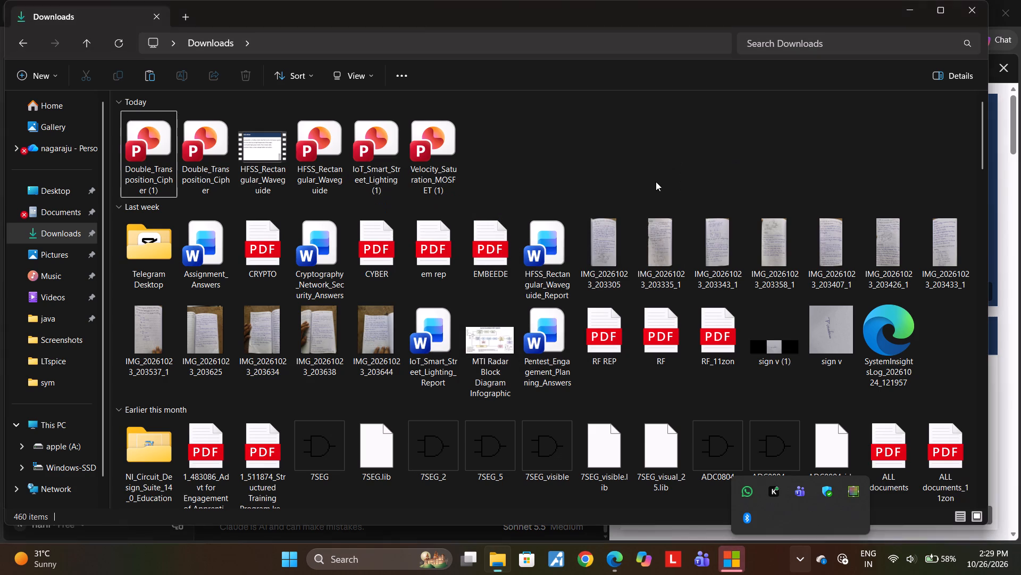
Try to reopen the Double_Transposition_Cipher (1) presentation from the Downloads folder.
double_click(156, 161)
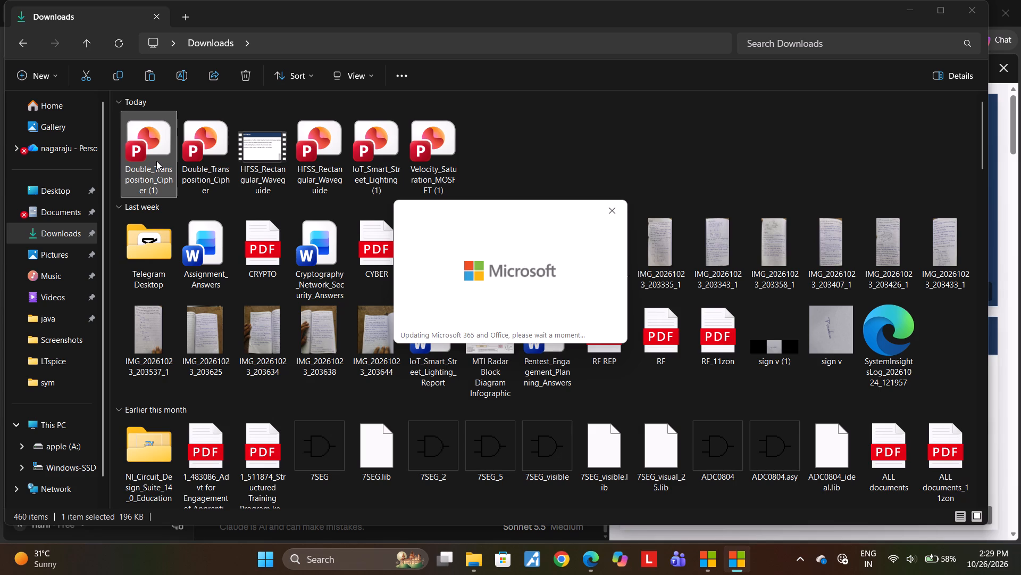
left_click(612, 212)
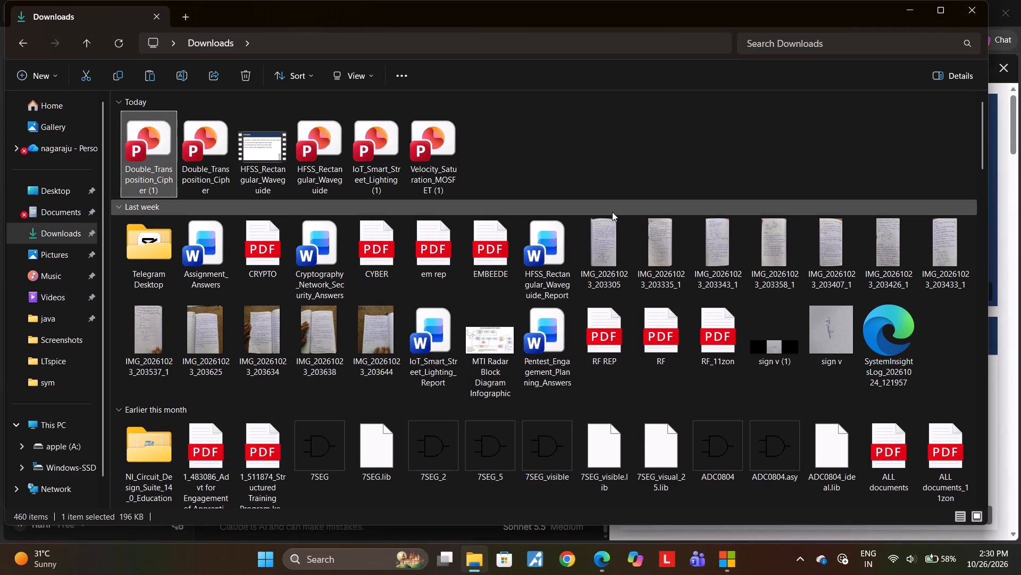
Restore the Office update's progress window and check the apps running in the background.
left_click(739, 554)
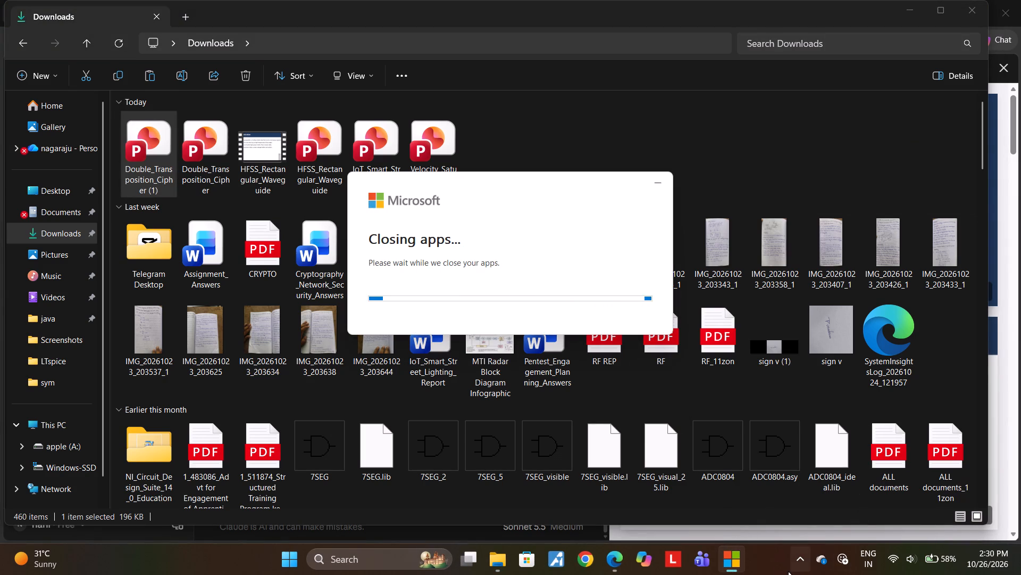
left_click(801, 560)
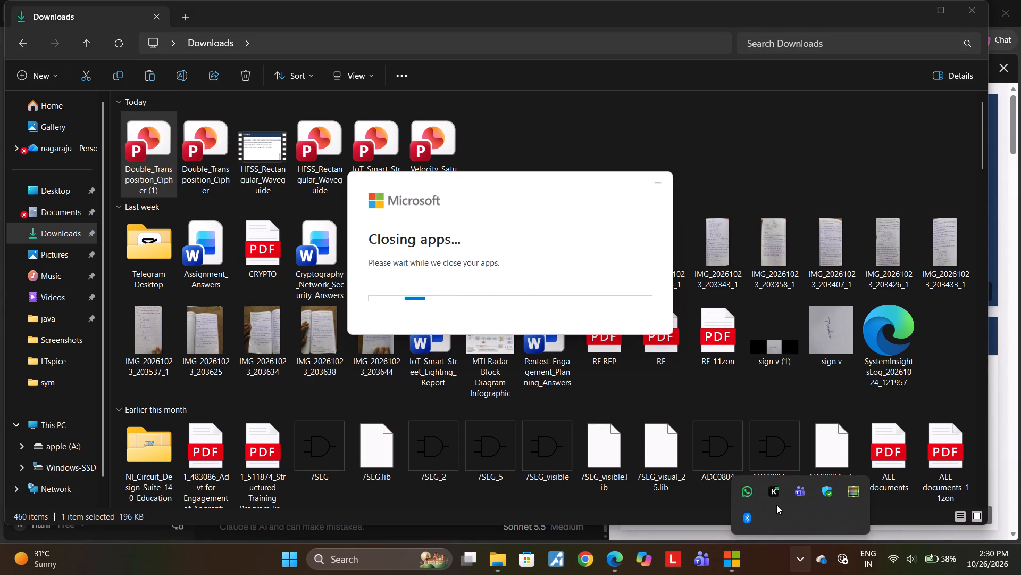
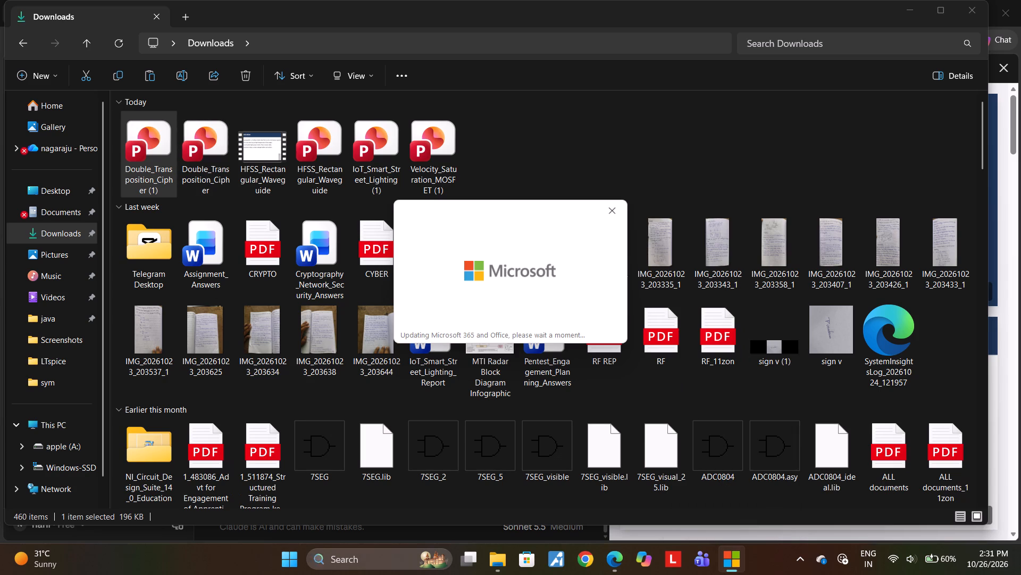
Launch PowerPoint from a system search, open the Double_Transposition_Cipher (1) presentation and check its slides through to the last one.
left_click(339, 561)
left_click(400, 101)
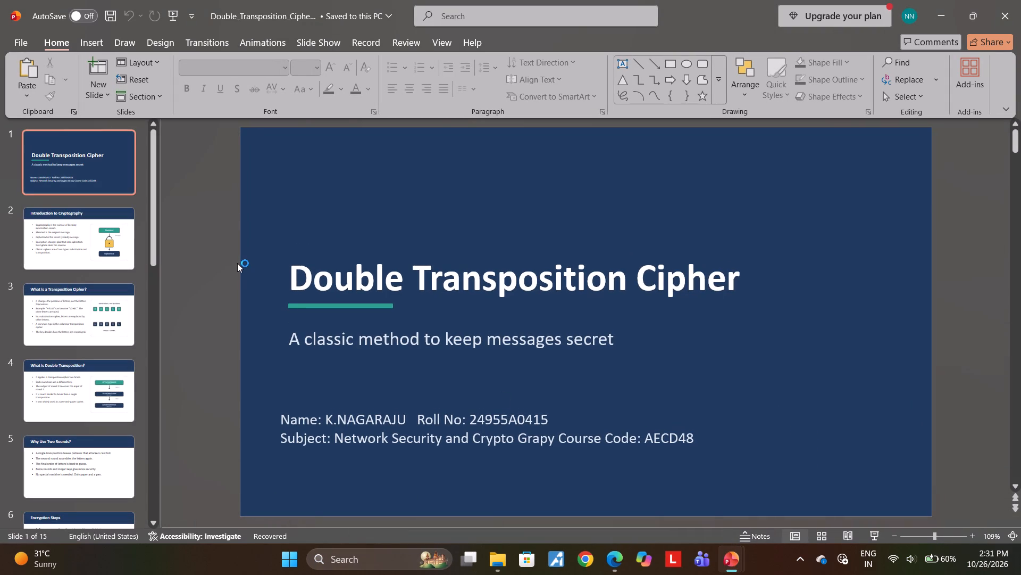
left_click(15, 38)
double_click(283, 344)
scroll(76, 314, "down", 5)
scroll(85, 360, "down", 4)
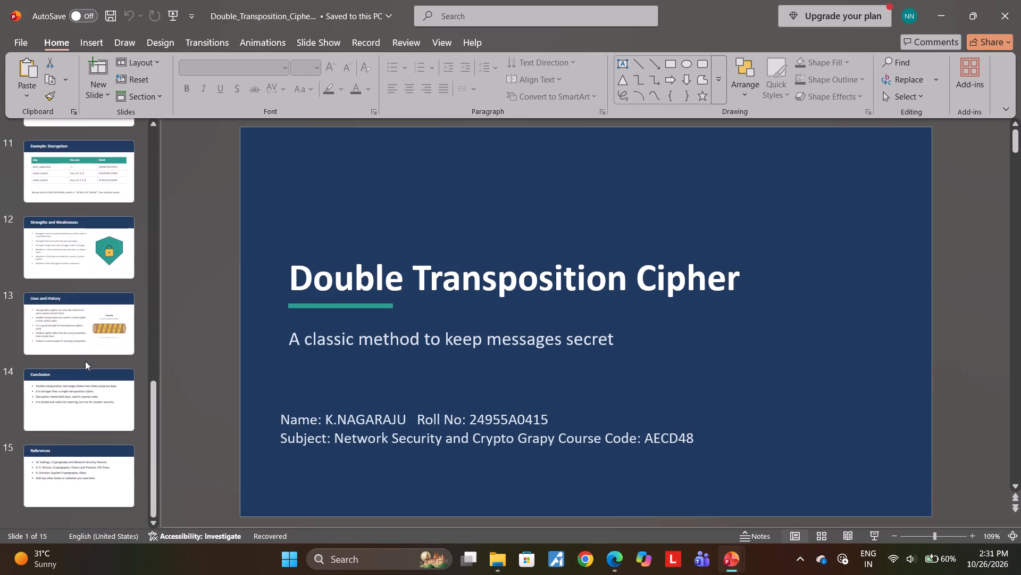
scroll(85, 361, "up", 7)
scroll(86, 362, "down", 5)
scroll(86, 362, "up", 3)
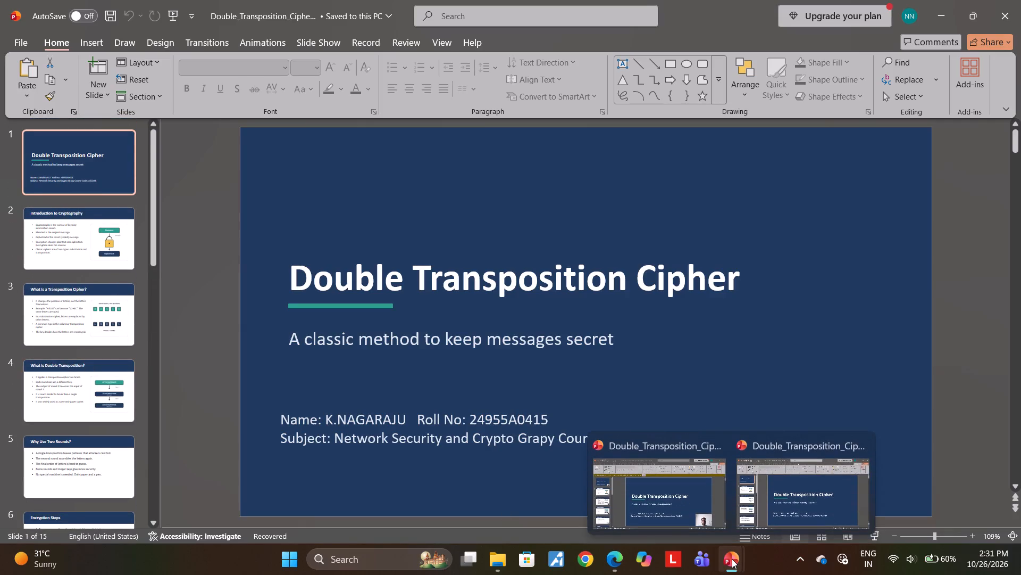
Save the recovered presentation containing the camera recordings to the personal OneDrive as Double_Transposition_Cipher (1) [Autosaved], in PowerPoint Presentation format.
left_click(702, 500)
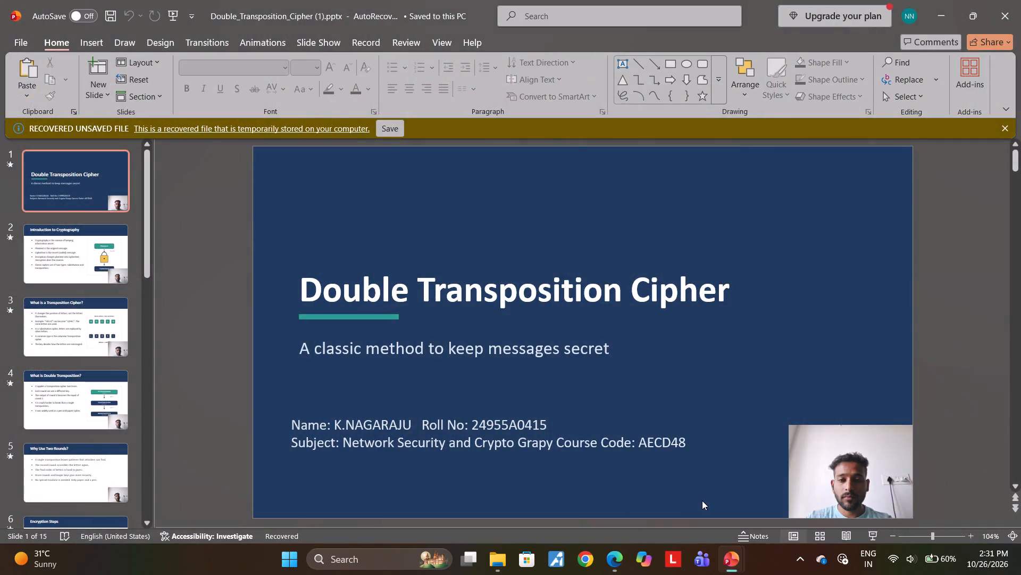
left_click(394, 126)
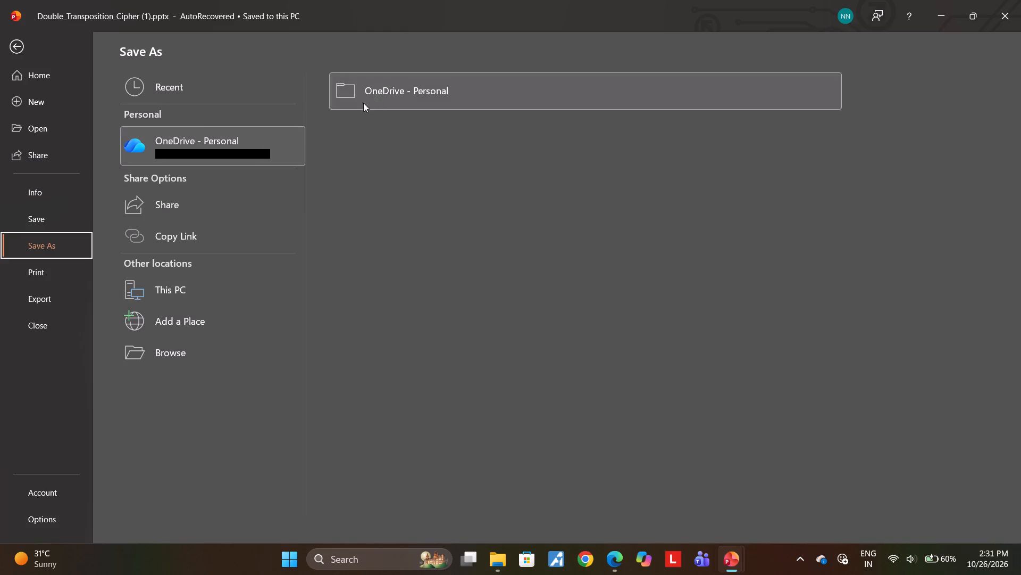
left_click(417, 87)
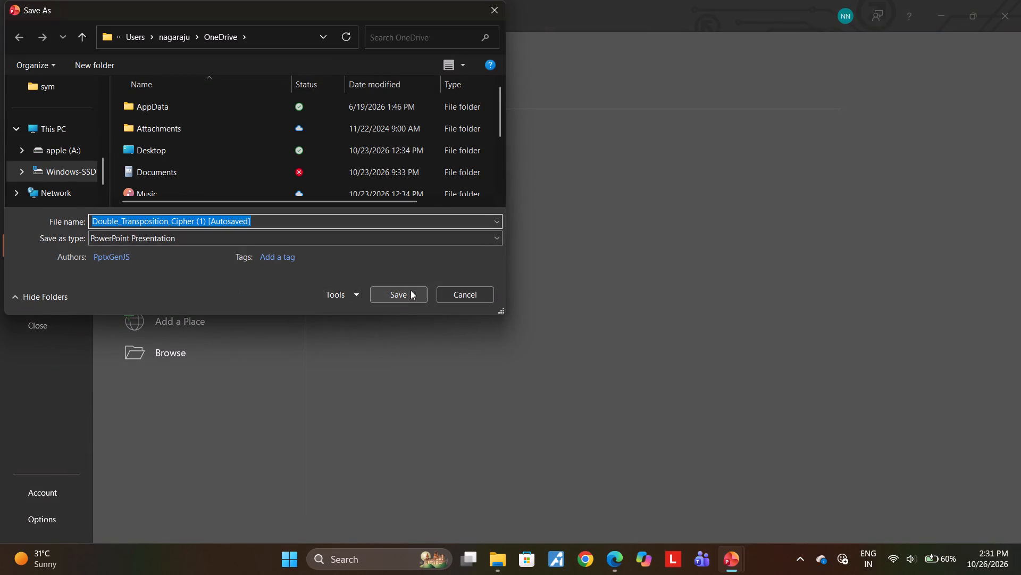
left_click(411, 290)
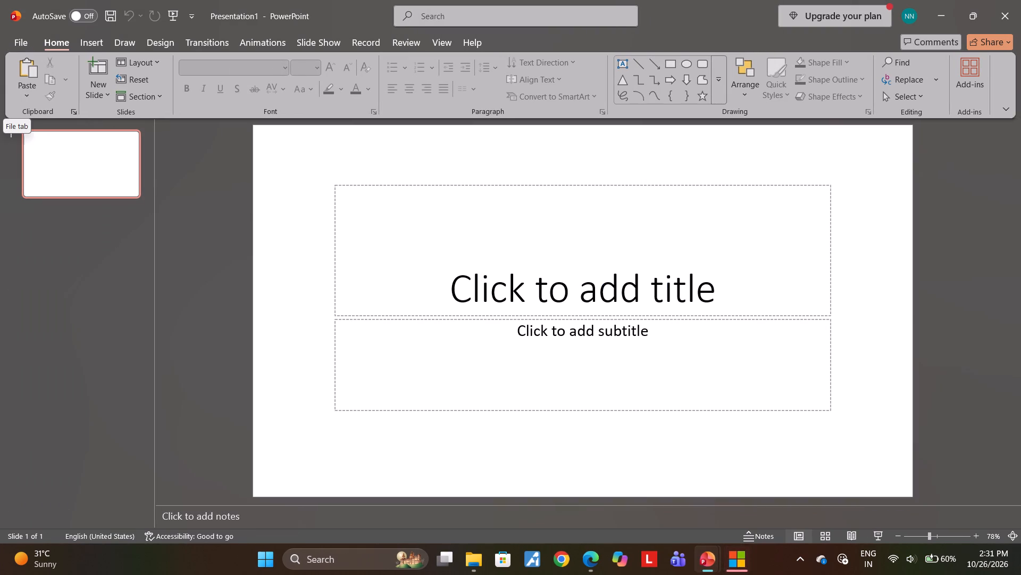
Check the autosaved presentation's recorded slides, then export it to OneDrive as a Full HD (1080p) MPEG-4 video with recorded timings and narrations.
left_click(726, 478)
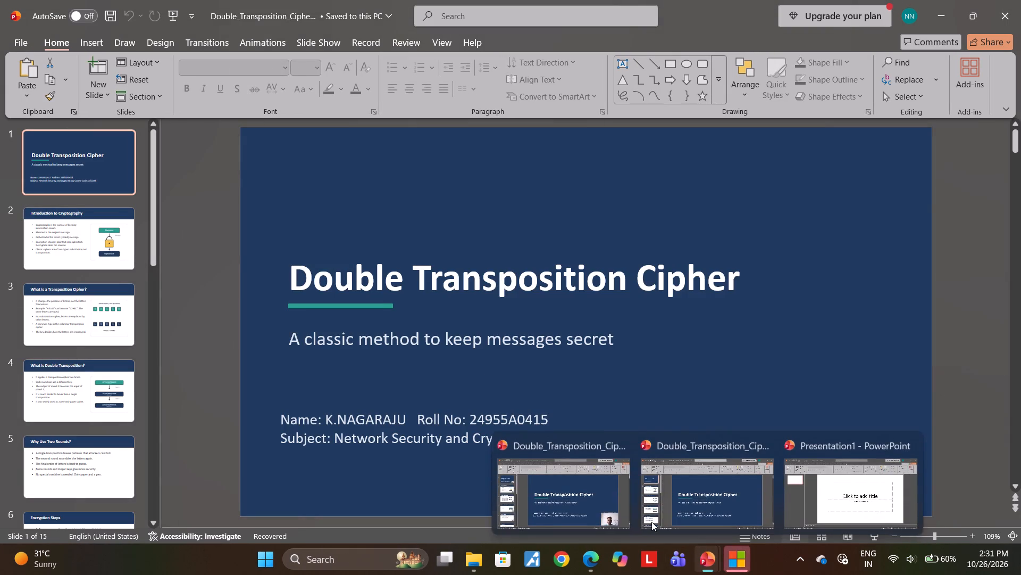
left_click(540, 477)
scroll(48, 296, "down", 6)
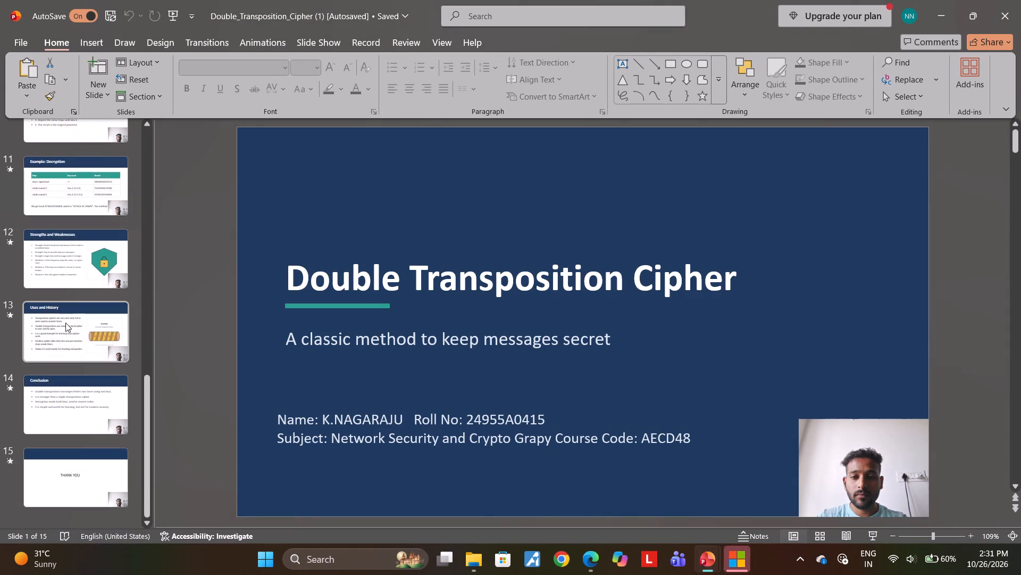
scroll(66, 324, "up", 7)
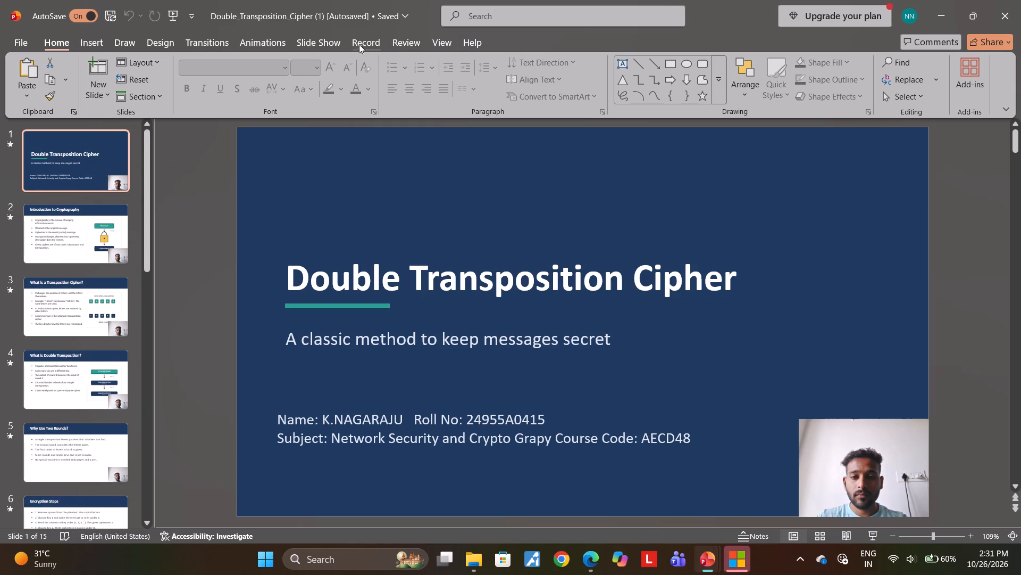
left_click(372, 42)
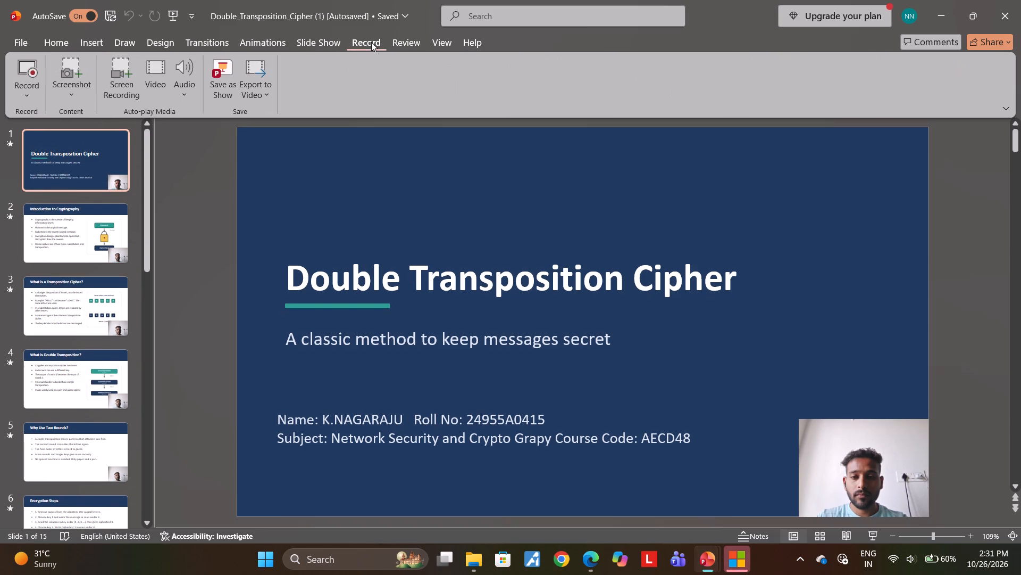
left_click(261, 78)
left_click(280, 119)
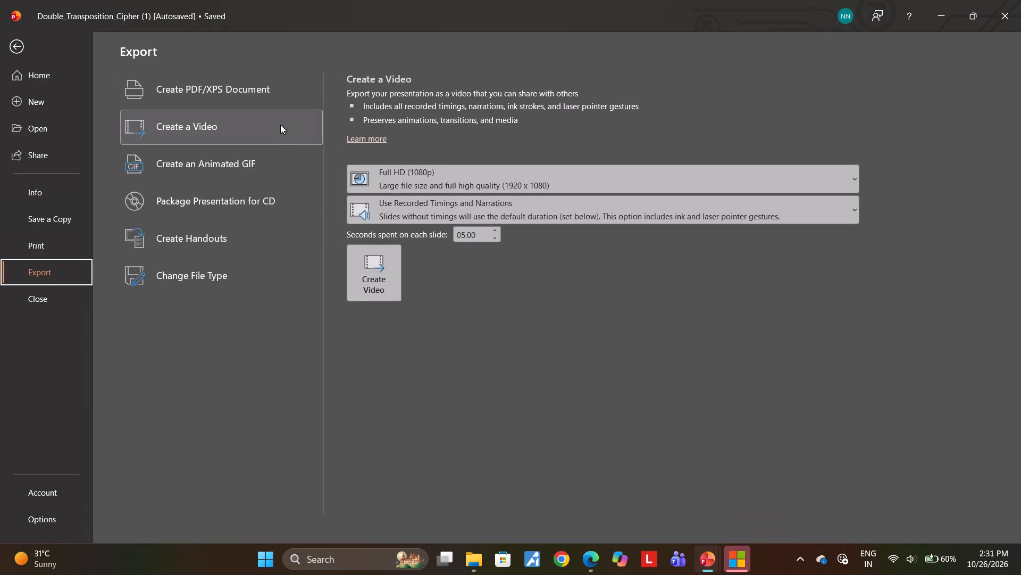
left_click(382, 275)
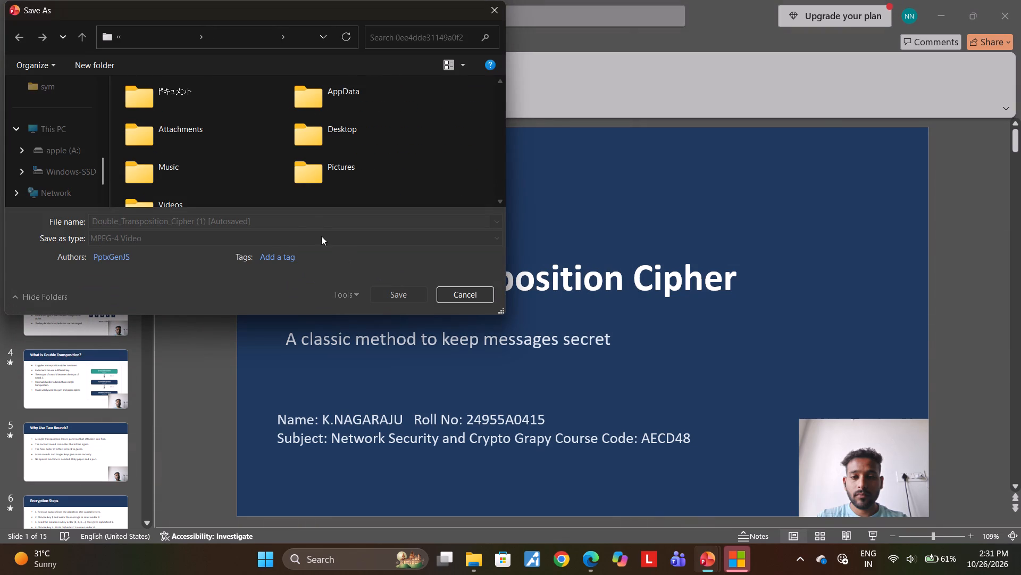
left_click(475, 560)
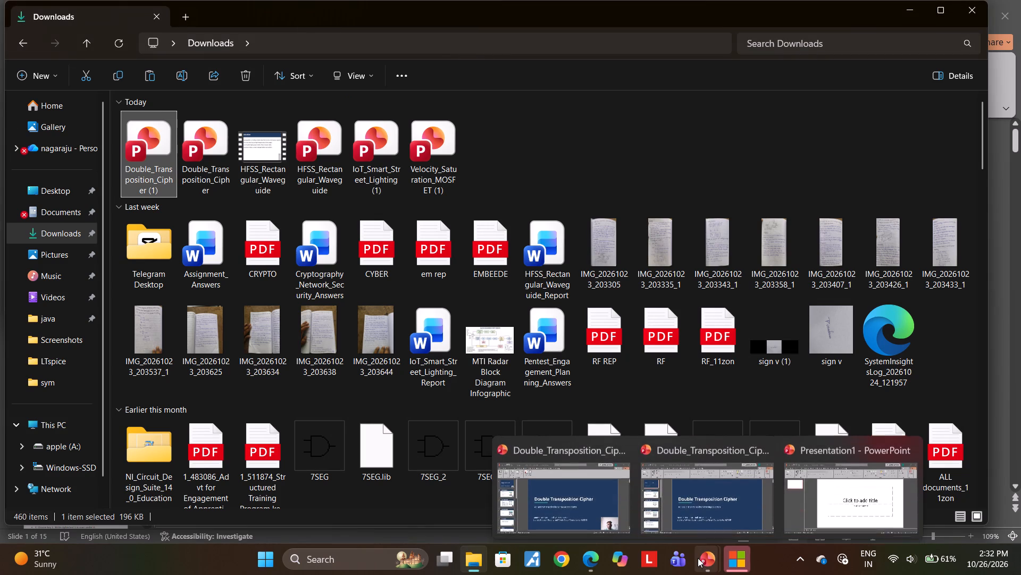
left_click(625, 501)
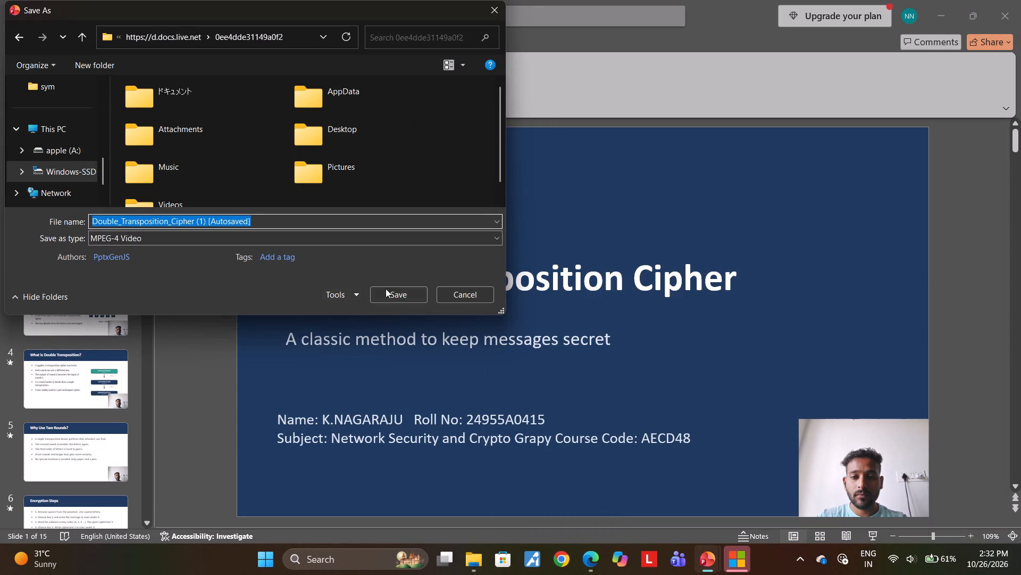
left_click(393, 287)
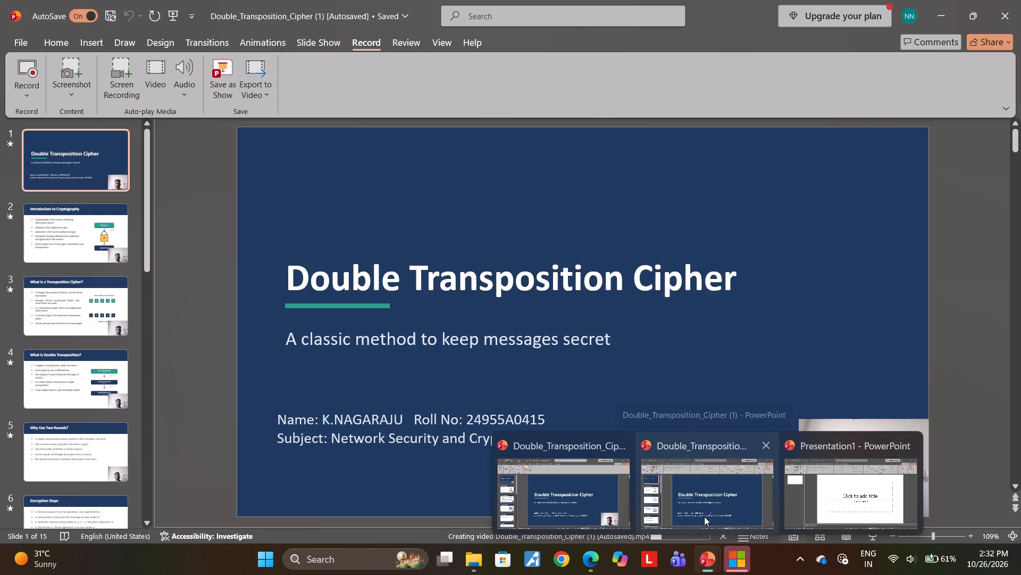
left_click(601, 503)
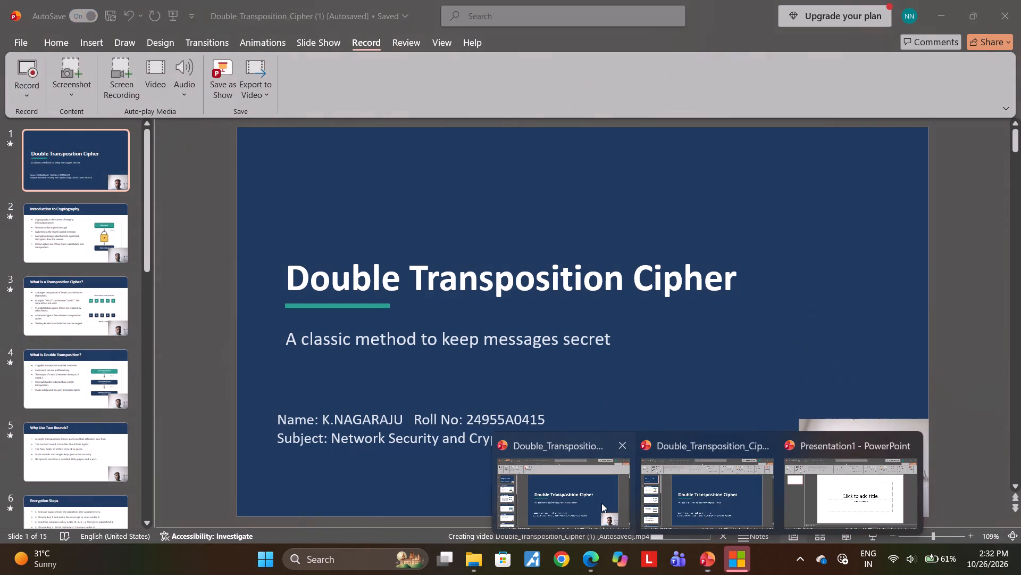